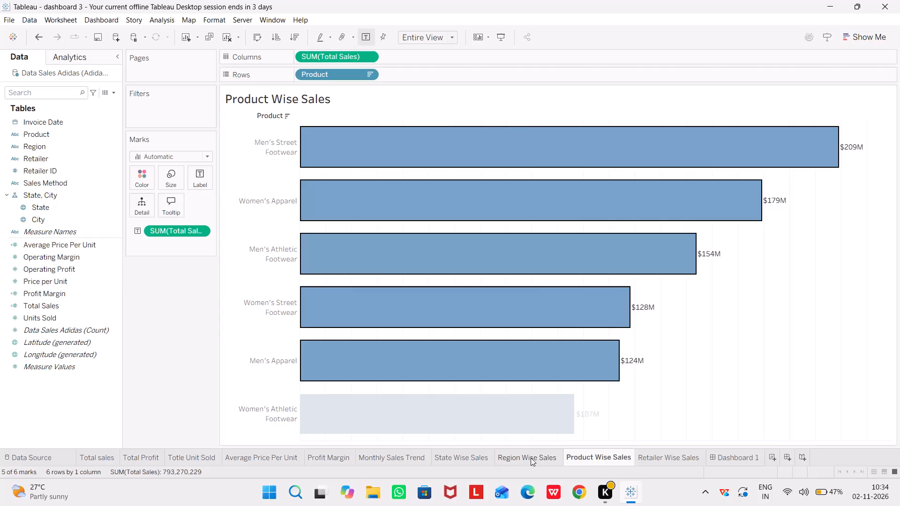
Switch to the Region Wise Sales worksheet to view its pie chart of sales by region.
click(530, 456)
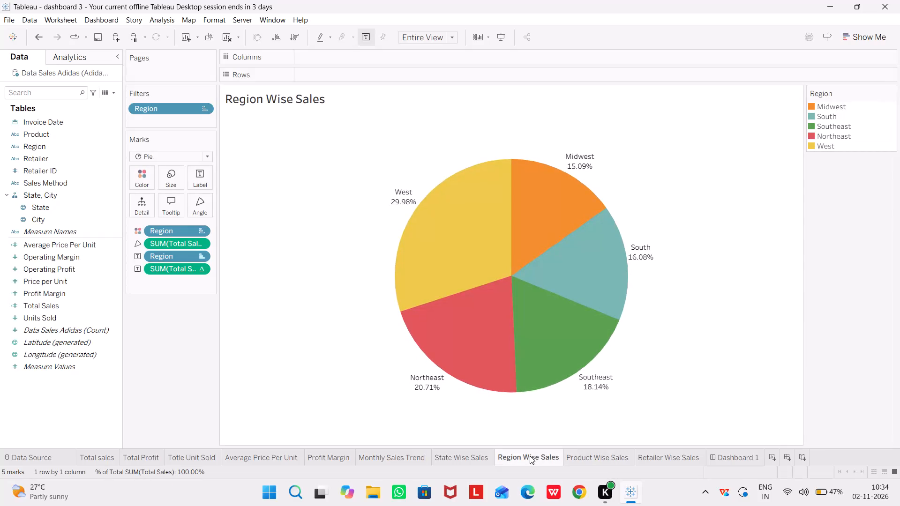
click(346, 189)
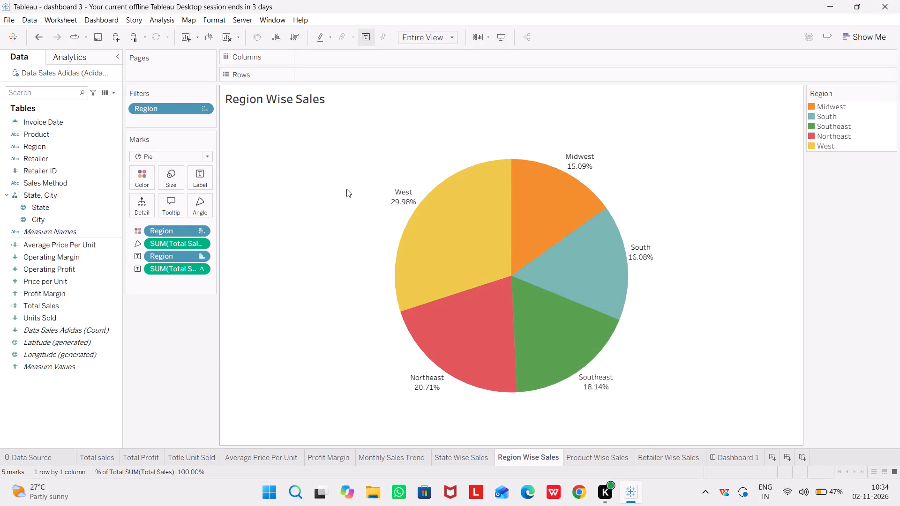
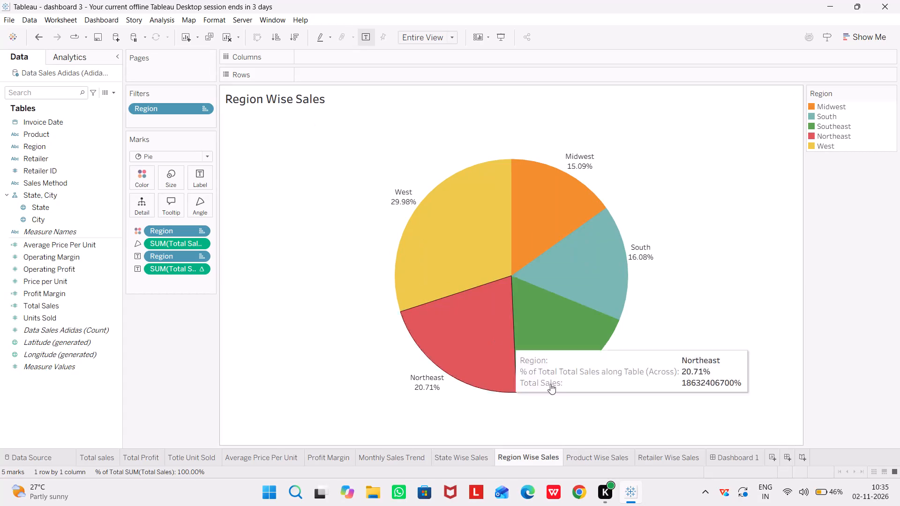
Switch to Dashboard 1 and open its default dashboard shading colour for editing.
click(735, 457)
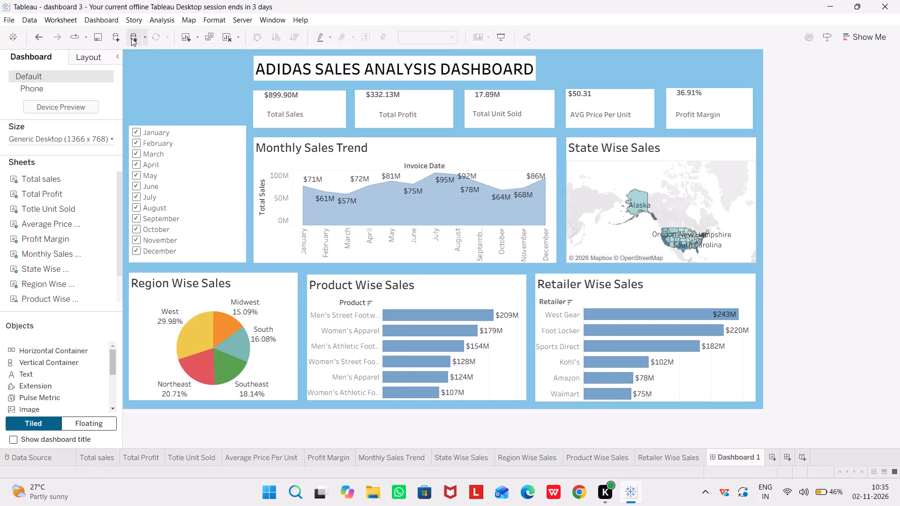
click(107, 22)
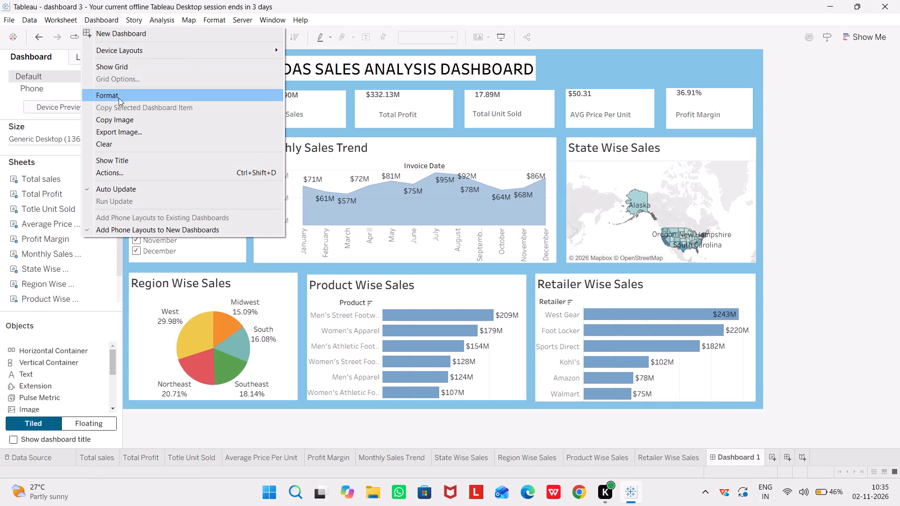
click(119, 97)
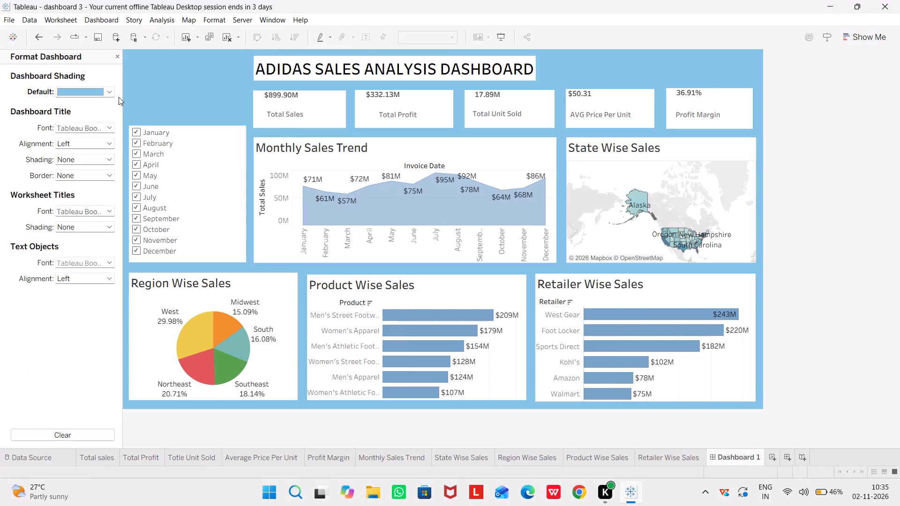
click(112, 94)
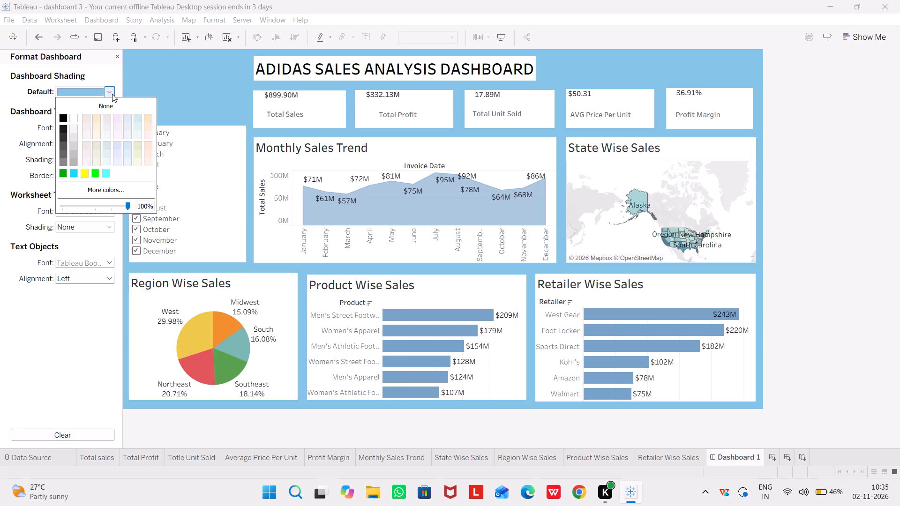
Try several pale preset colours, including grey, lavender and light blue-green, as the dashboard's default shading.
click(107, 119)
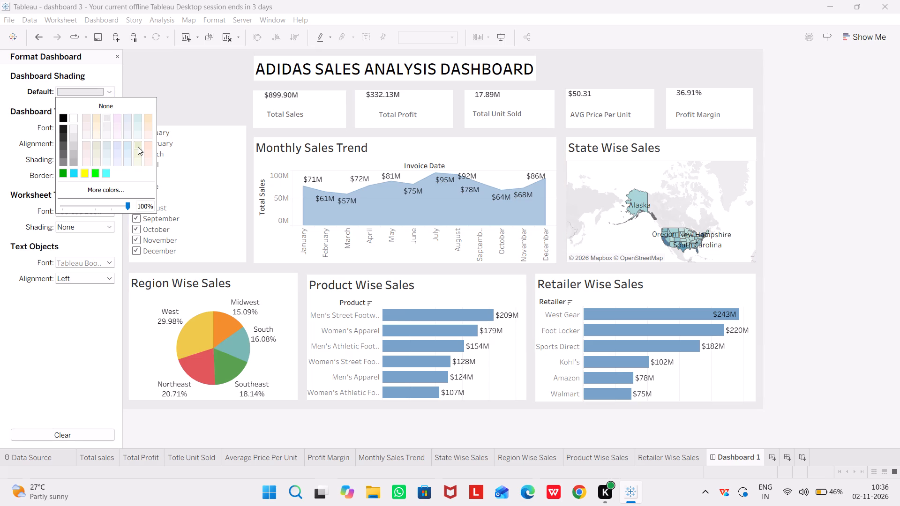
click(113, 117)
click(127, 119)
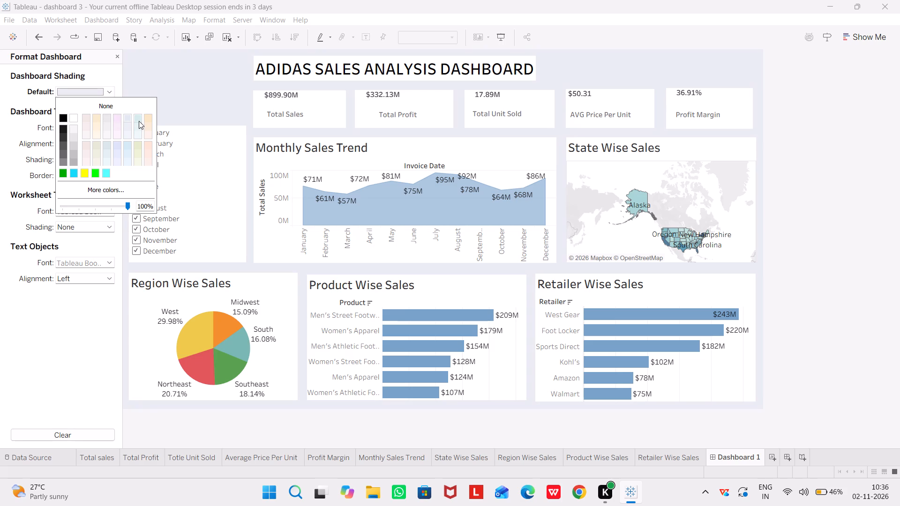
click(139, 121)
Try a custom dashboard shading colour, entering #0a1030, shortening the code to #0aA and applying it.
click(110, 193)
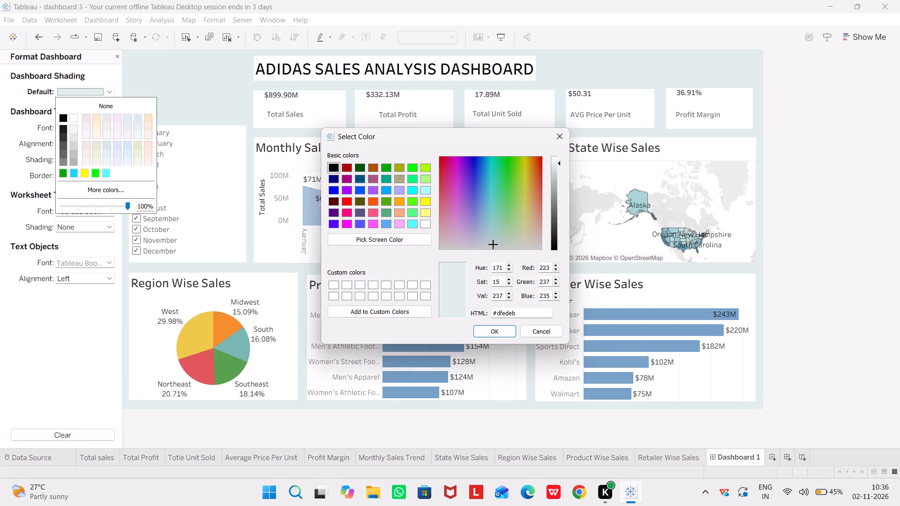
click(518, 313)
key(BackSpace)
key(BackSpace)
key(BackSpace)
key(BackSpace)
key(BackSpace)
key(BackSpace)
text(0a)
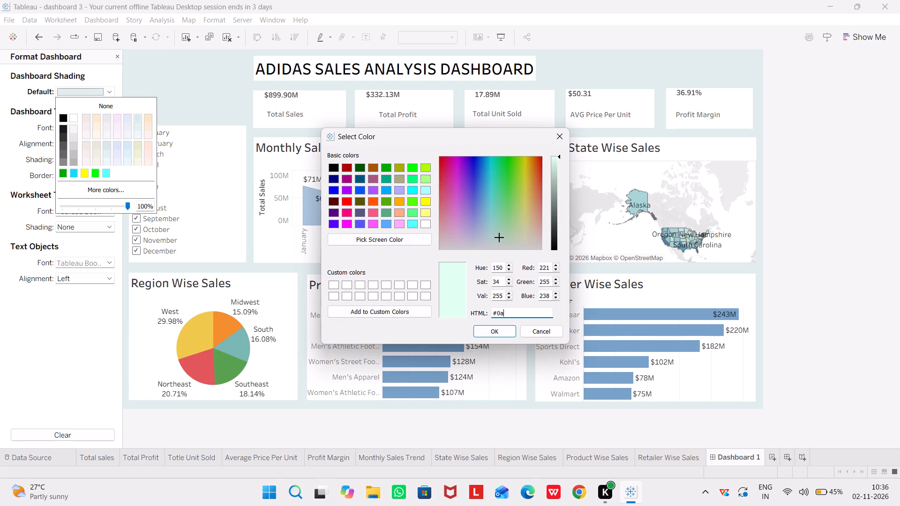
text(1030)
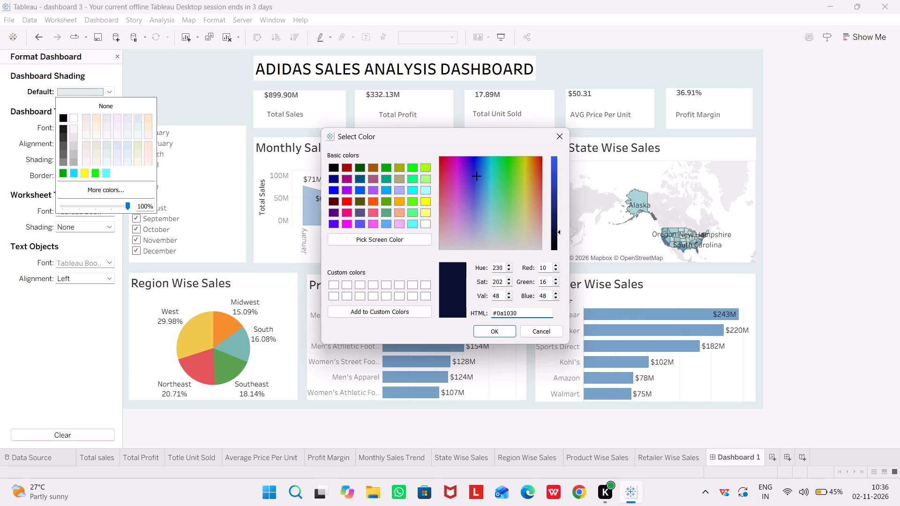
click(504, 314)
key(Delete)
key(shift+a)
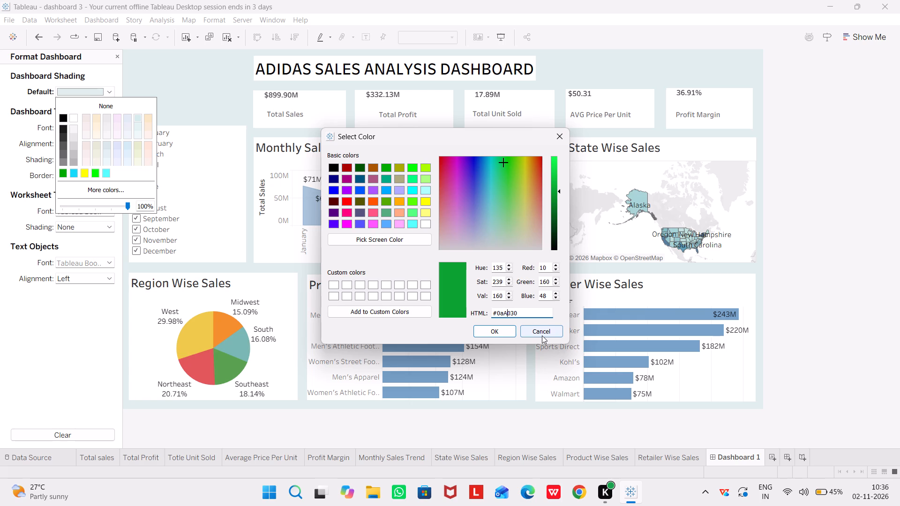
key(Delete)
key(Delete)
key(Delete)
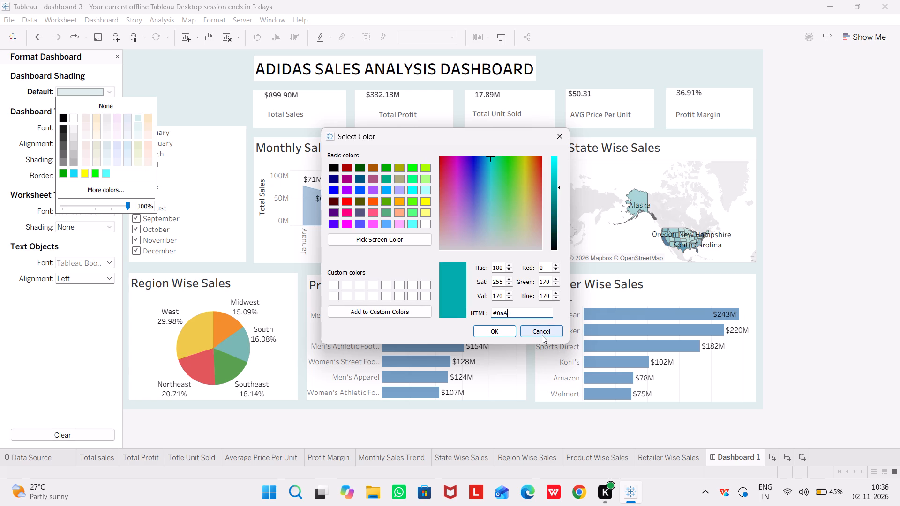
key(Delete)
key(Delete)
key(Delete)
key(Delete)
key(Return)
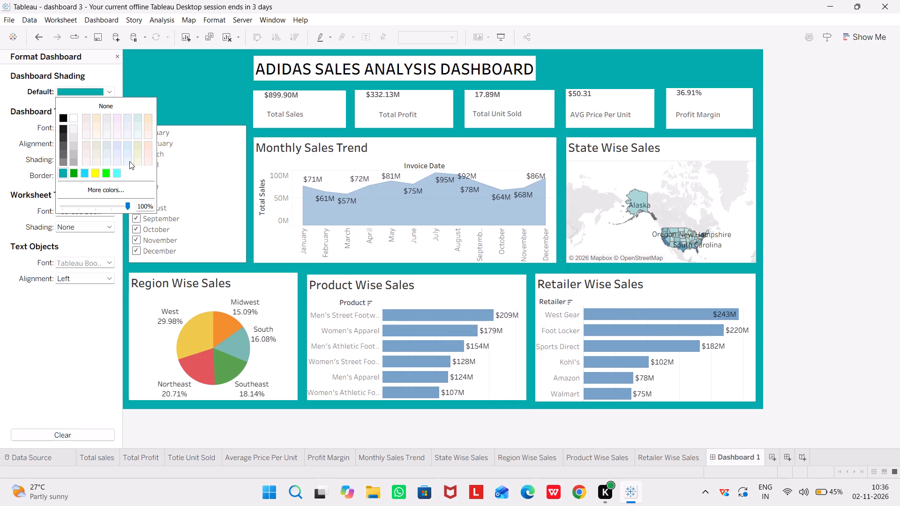
Set the dashboard's default shading to the custom dark navy colour #0A1030.
click(97, 189)
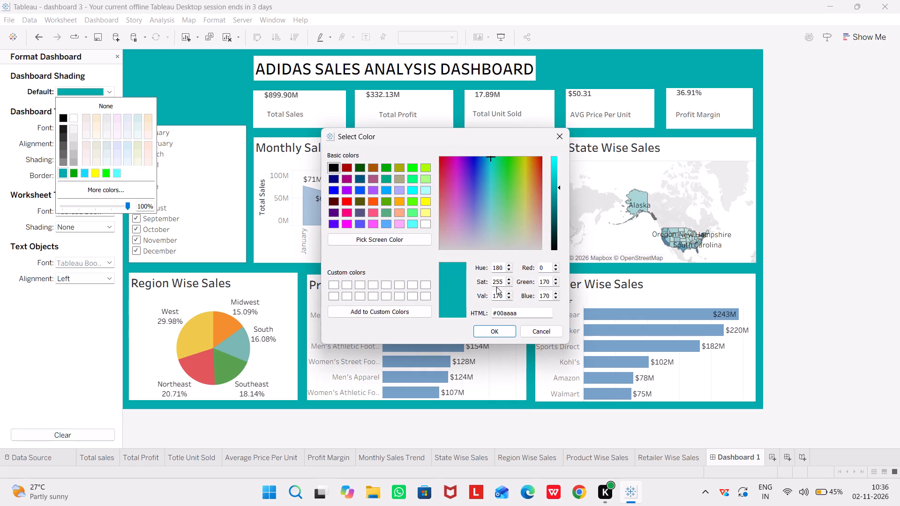
click(515, 316)
key(BackSpace)
key(BackSpace)
key(BackSpace)
key(BackSpace)
key(BackSpace)
key(shift+a)
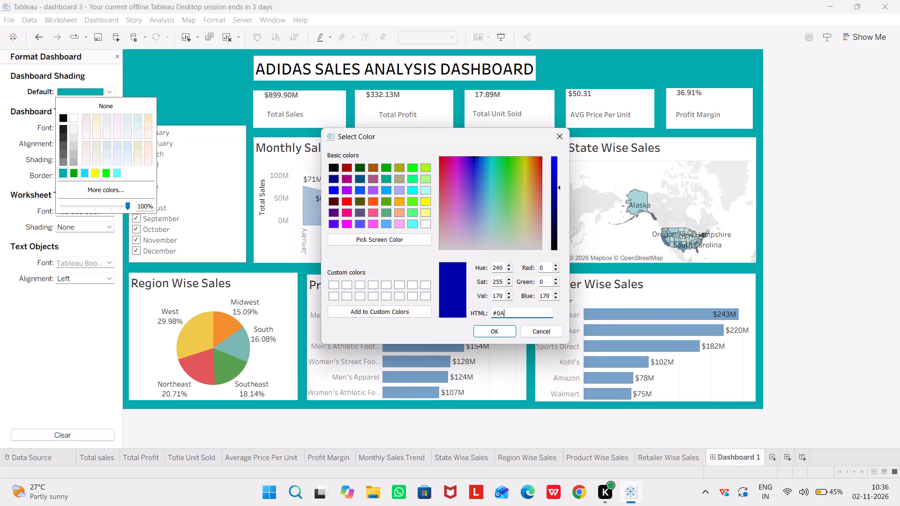
text(1030)
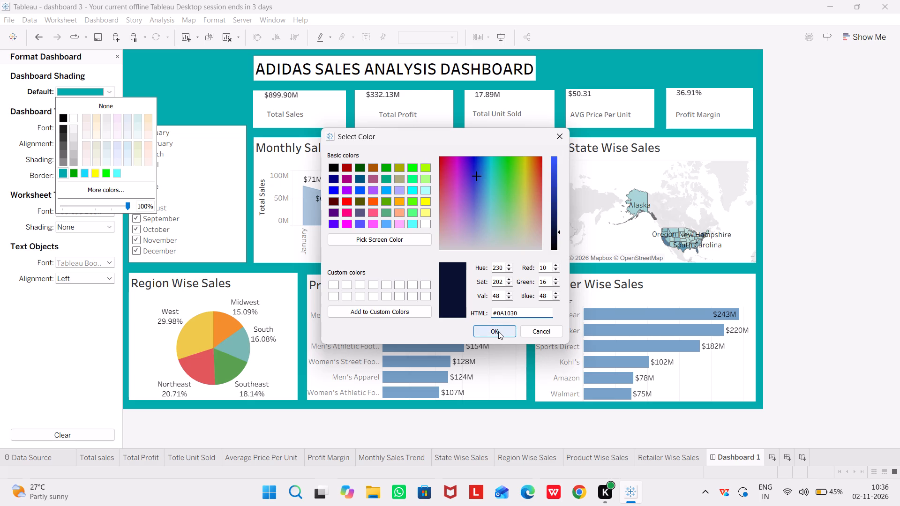
click(498, 331)
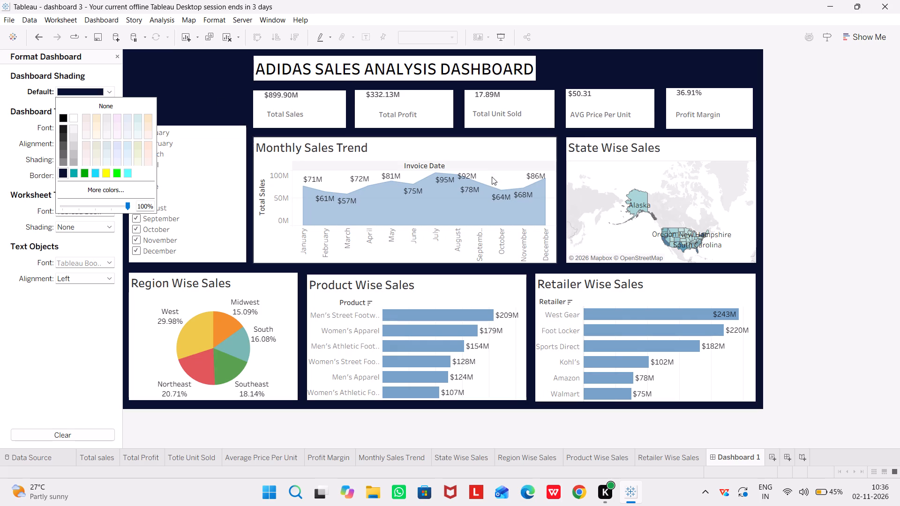
Go from the Total Unit Sold card on the dashboard to its source worksheet.
click(536, 110)
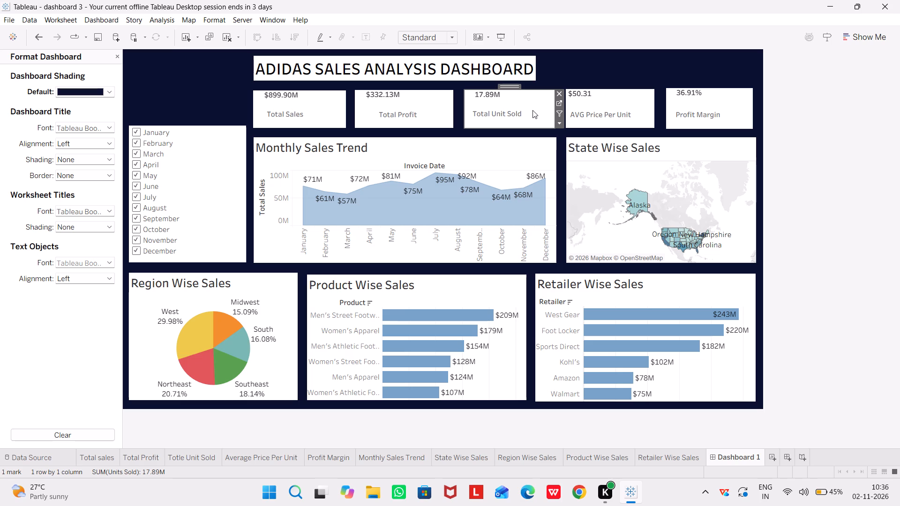
click(558, 126)
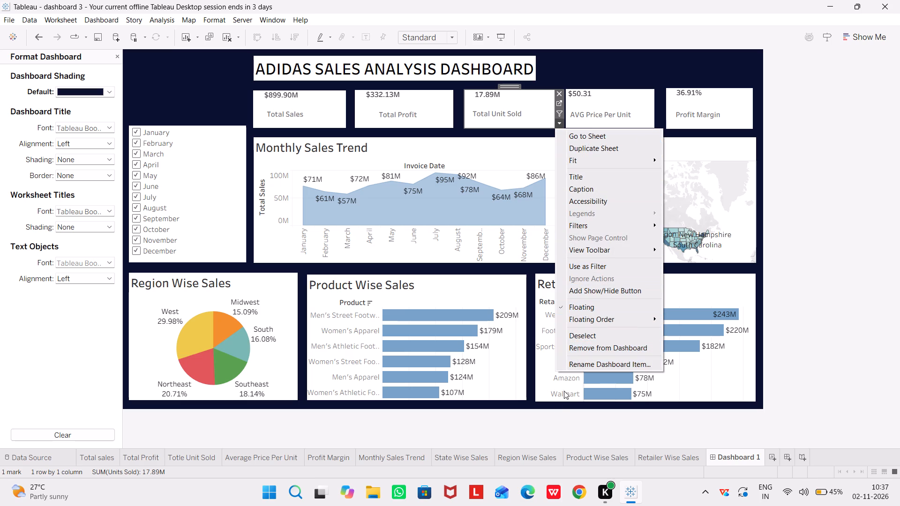
click(582, 133)
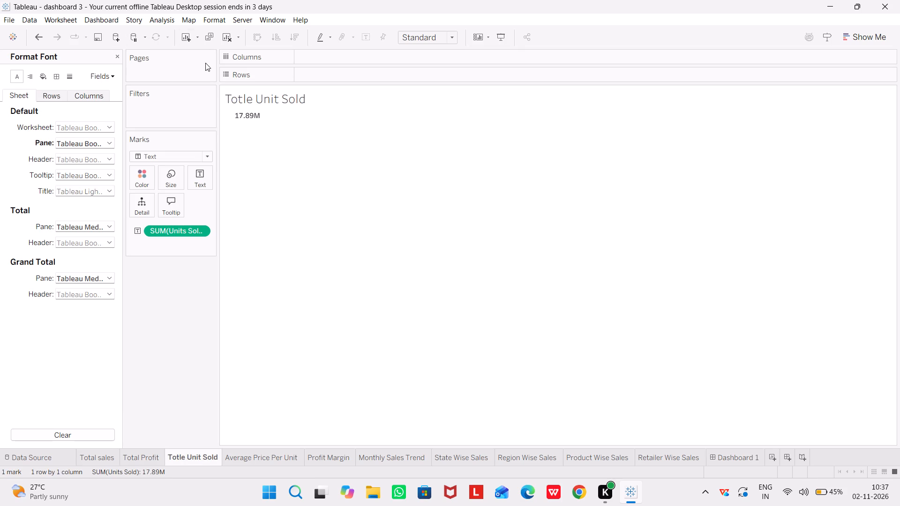
Set the default worksheet shading of the Totle Unit Sold sheet to the custom navy colour #0C2744.
click(263, 125)
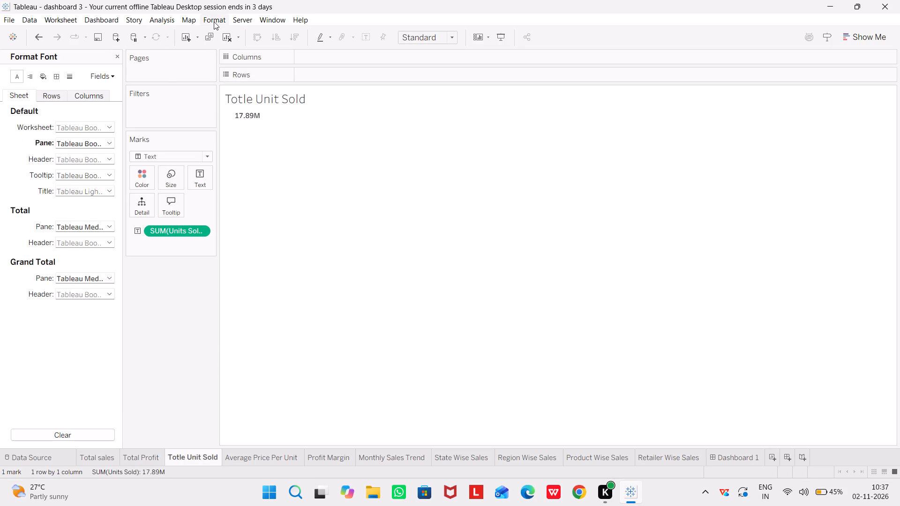
click(214, 22)
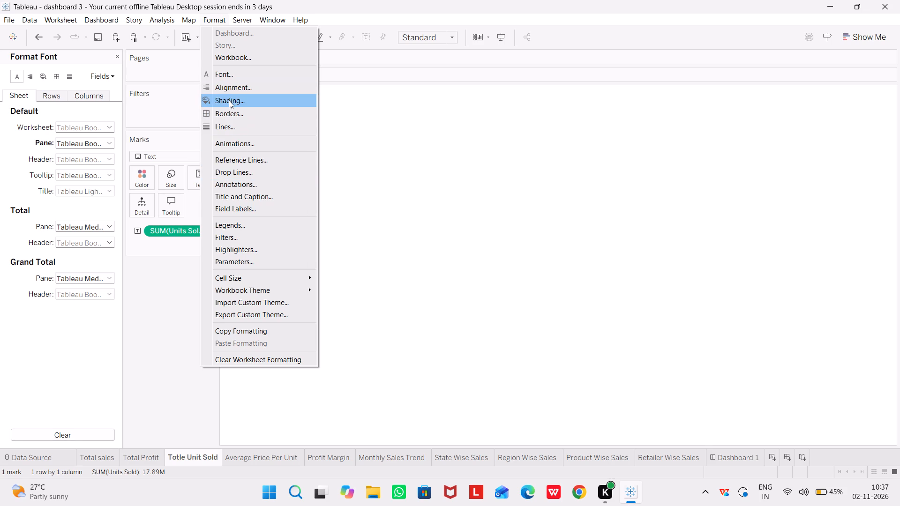
click(229, 100)
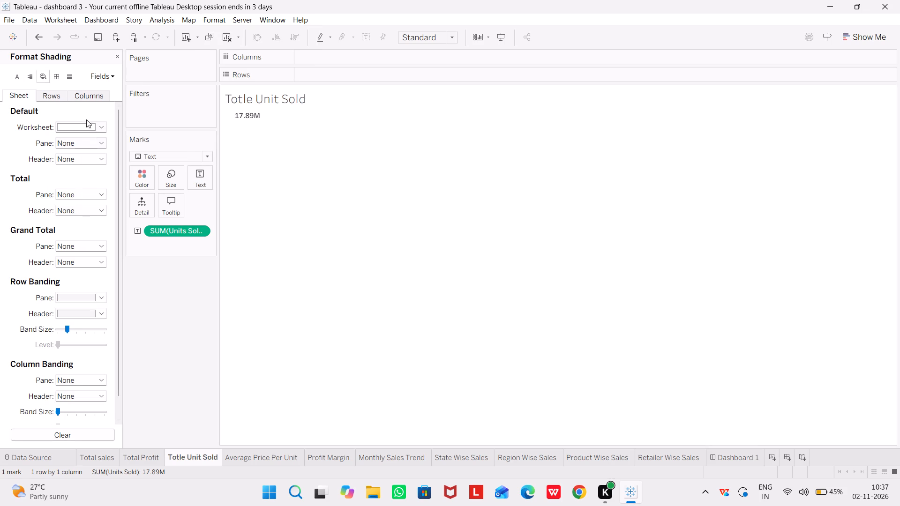
click(103, 128)
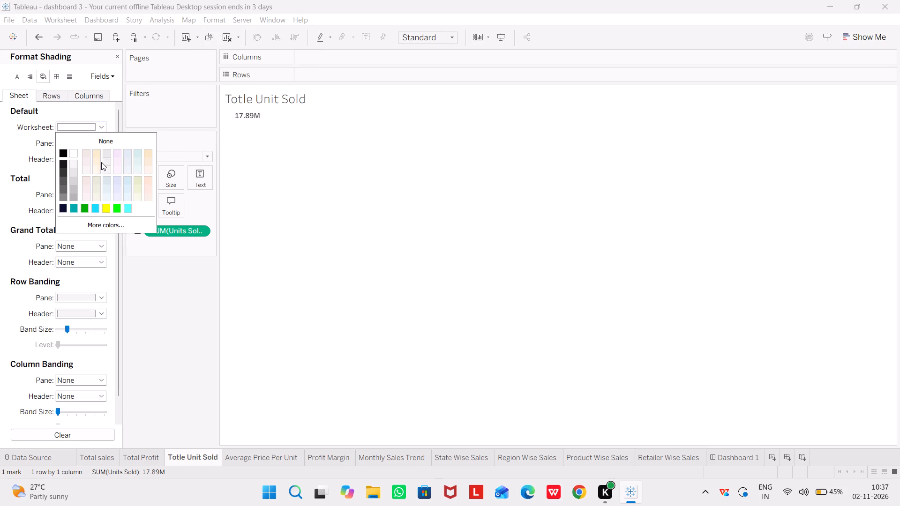
click(101, 222)
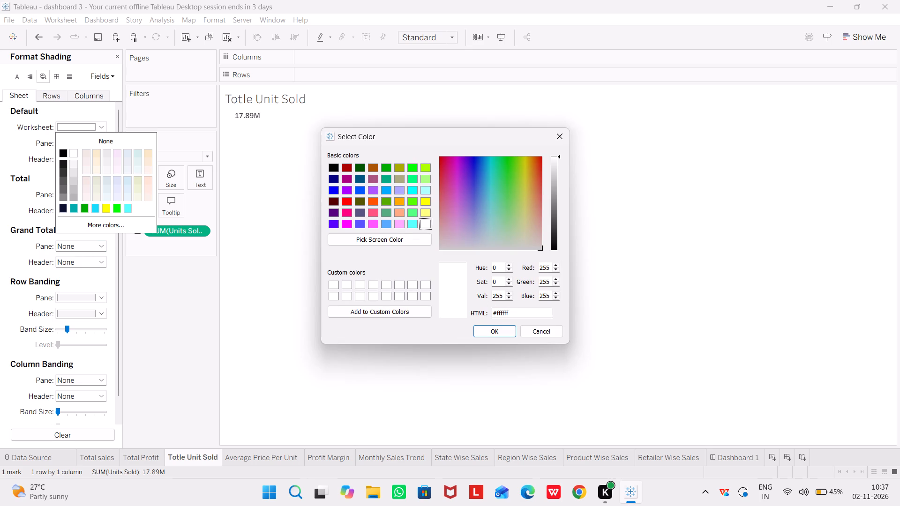
click(512, 314)
key(BackSpace)
key(BackSpace)
key(BackSpace)
key(BackSpace)
key(BackSpace)
key(BackSpace)
key(0)
key(shift+c)
key(2)
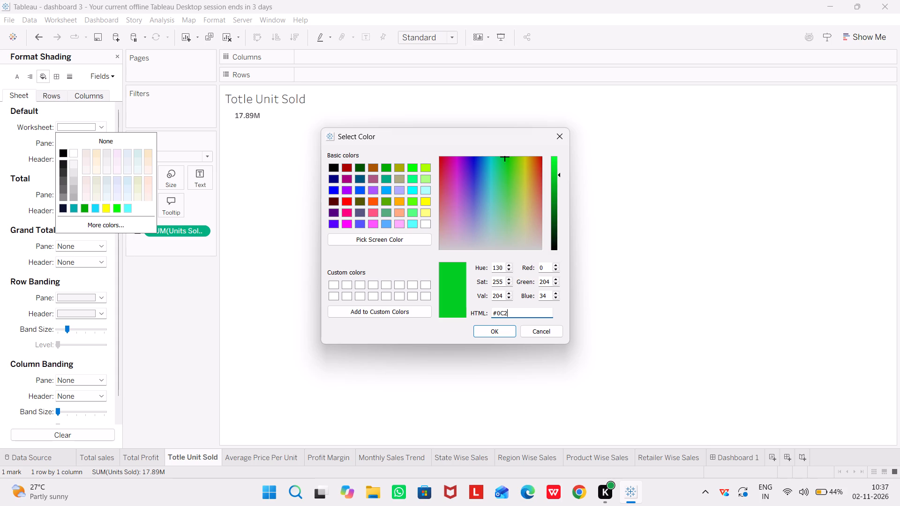
key(7)
text(44)
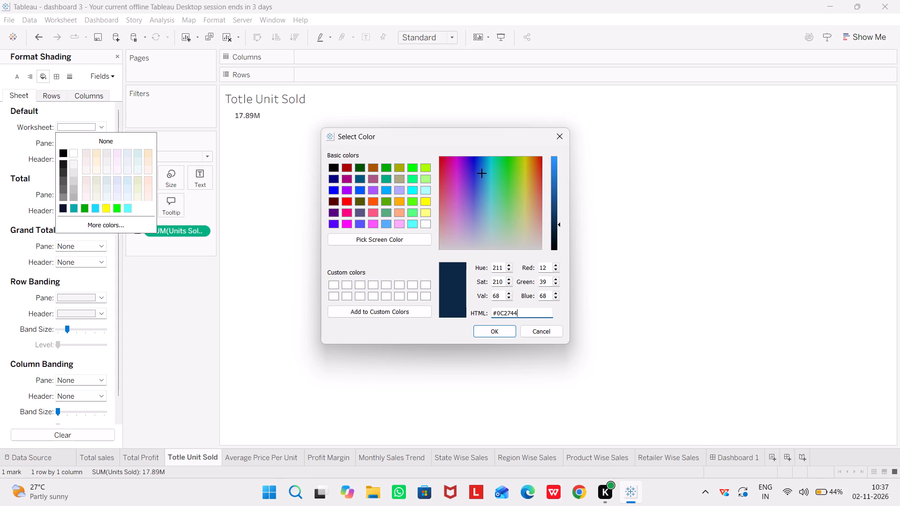
click(492, 331)
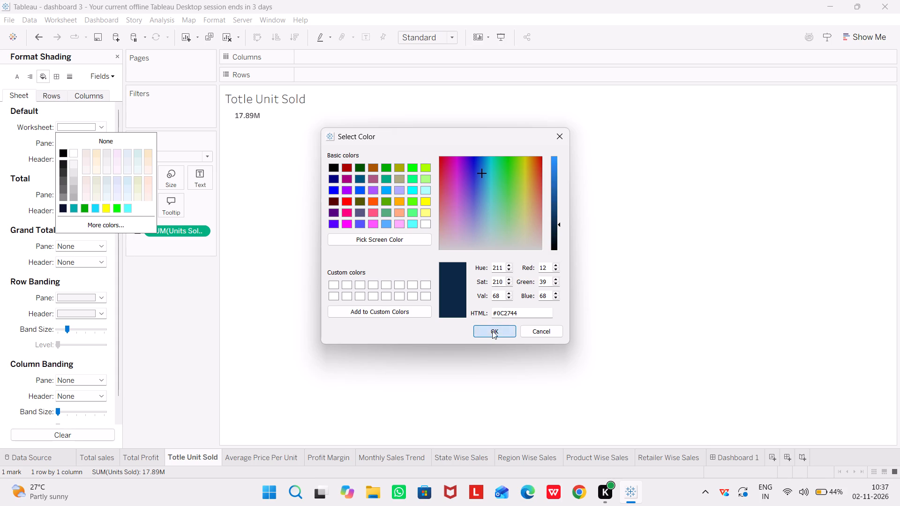
click(251, 97)
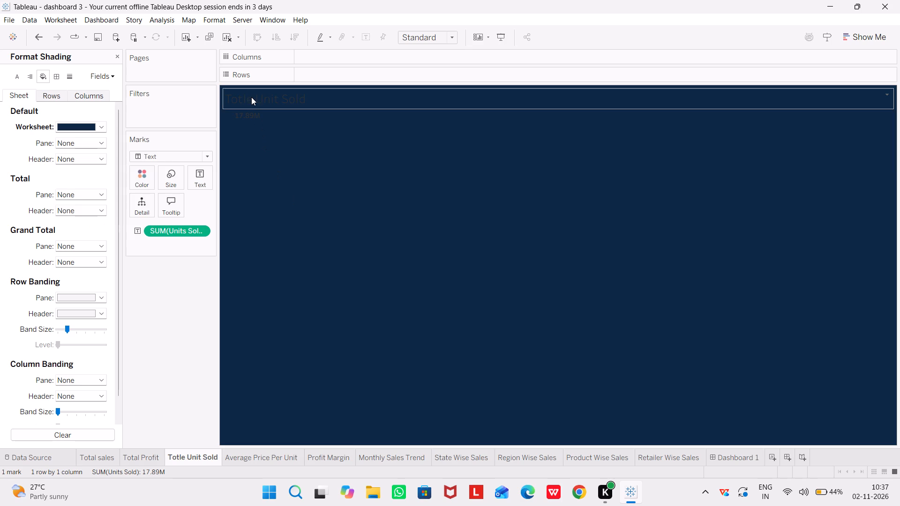
Change the text colour of the SUM(Units Sold) label to white and apply it.
click(201, 174)
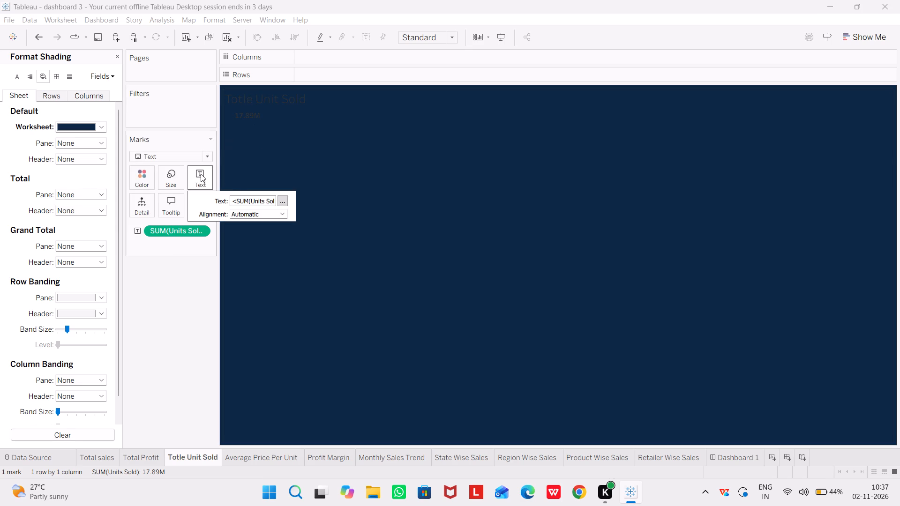
click(283, 199)
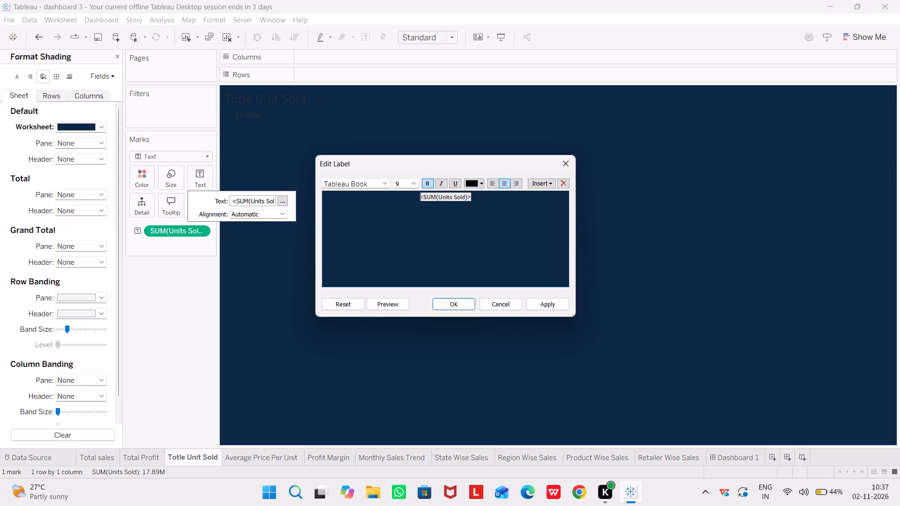
key(ctrl+a)
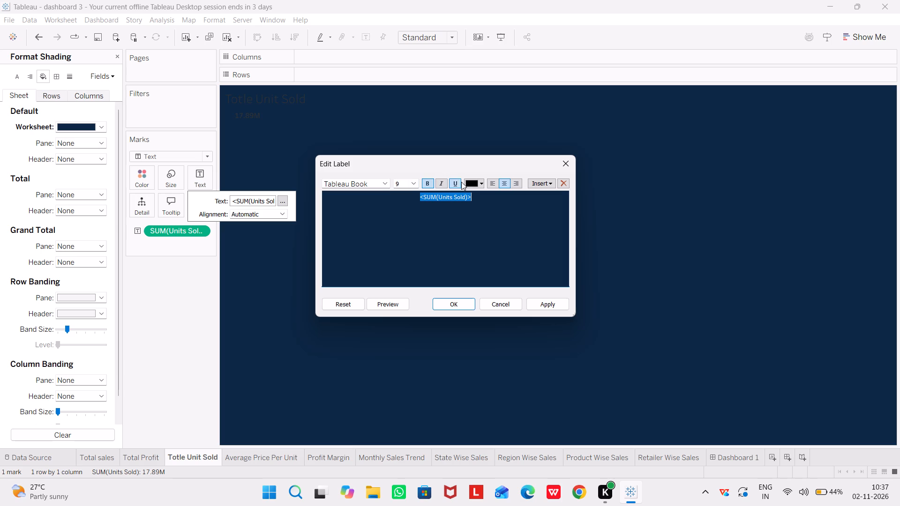
click(482, 180)
click(482, 193)
click(536, 301)
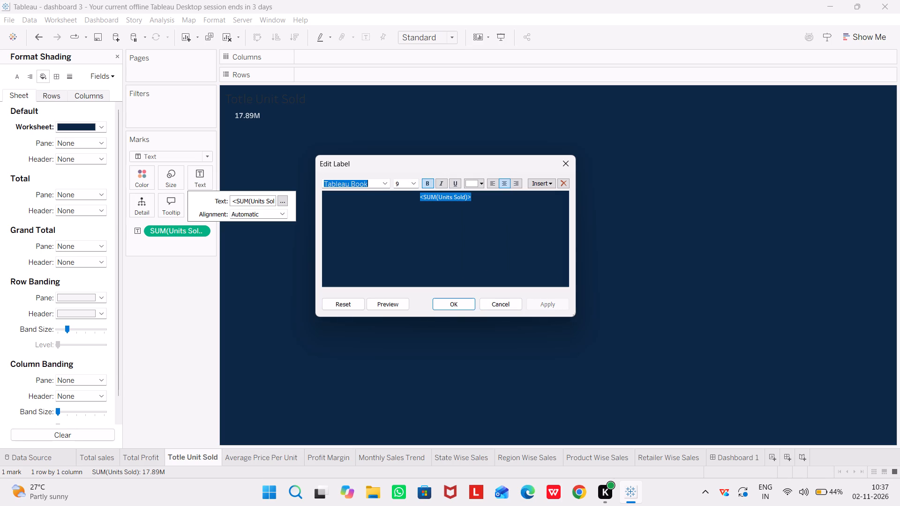
click(353, 204)
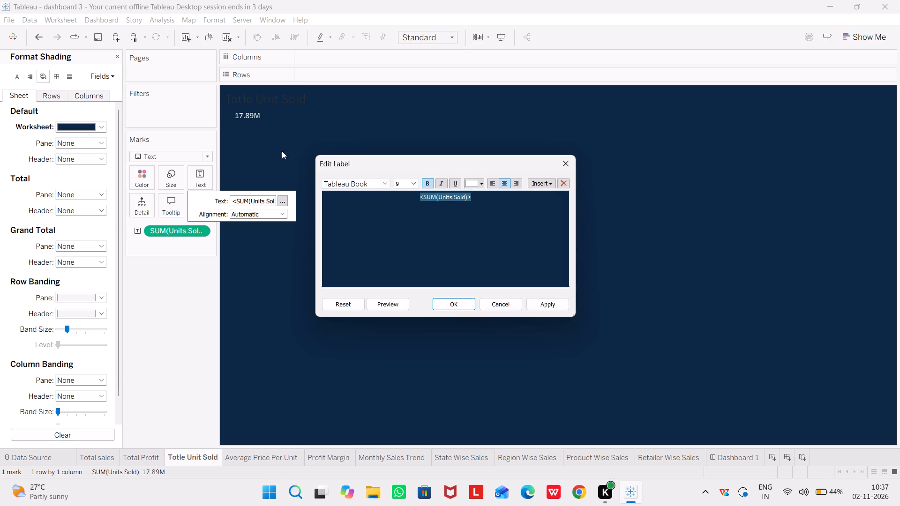
click(262, 129)
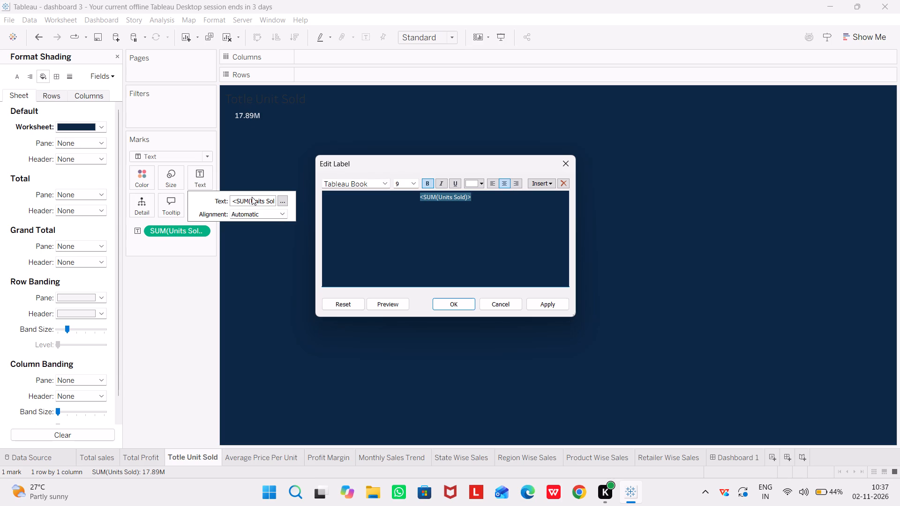
double_click(252, 197)
click(252, 199)
drag(252, 199, 361, 205)
click(361, 205)
drag(360, 205, 458, 203)
click(458, 203)
click(487, 234)
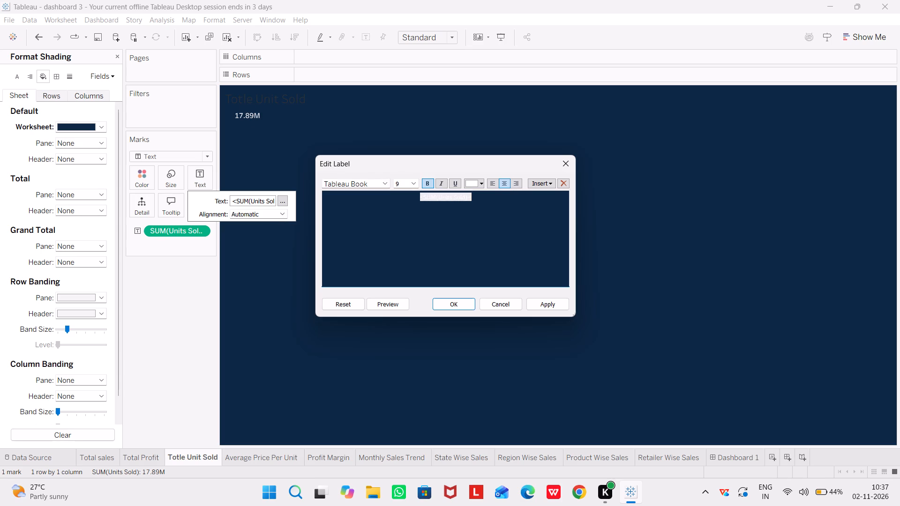
click(537, 310)
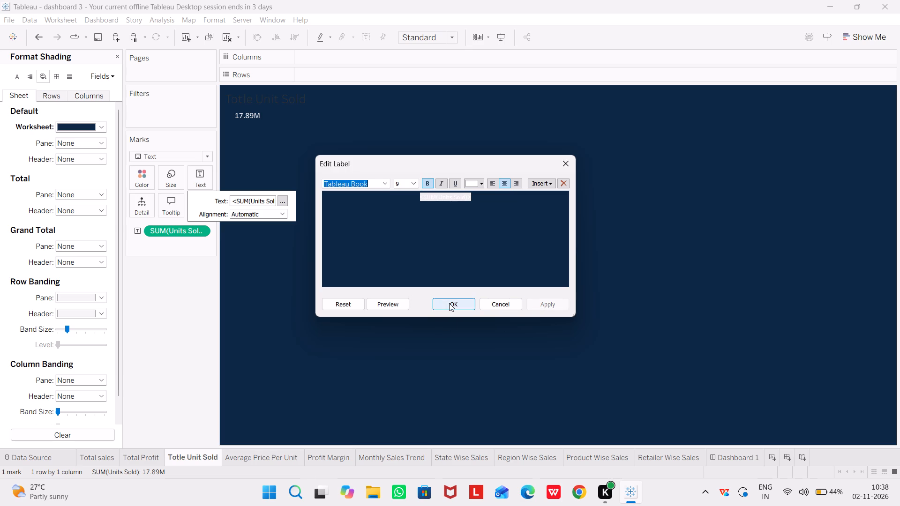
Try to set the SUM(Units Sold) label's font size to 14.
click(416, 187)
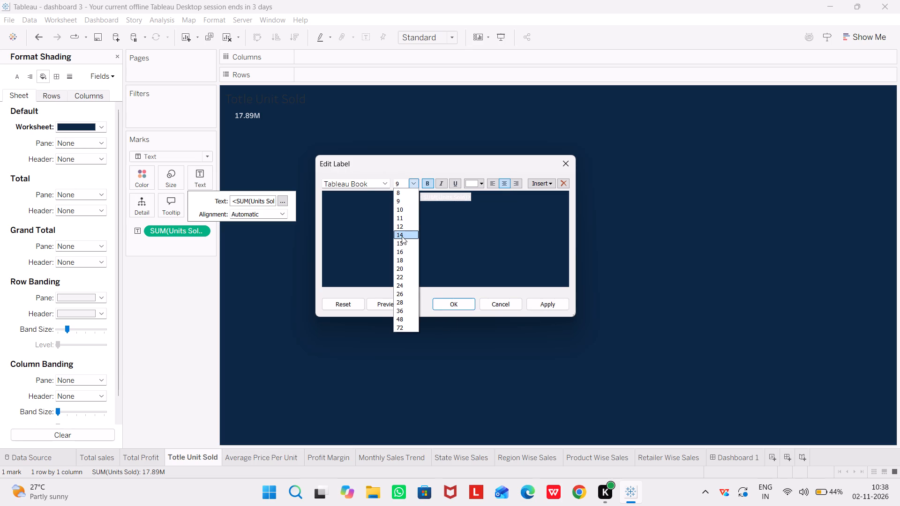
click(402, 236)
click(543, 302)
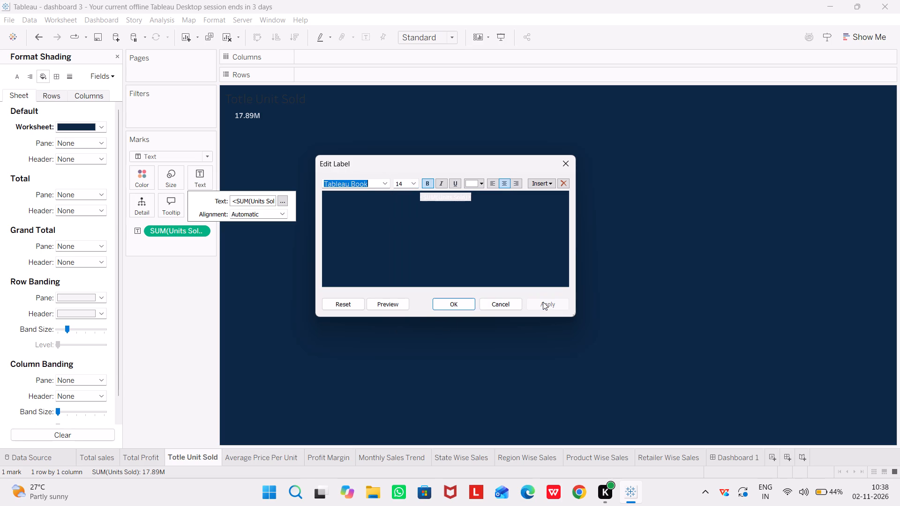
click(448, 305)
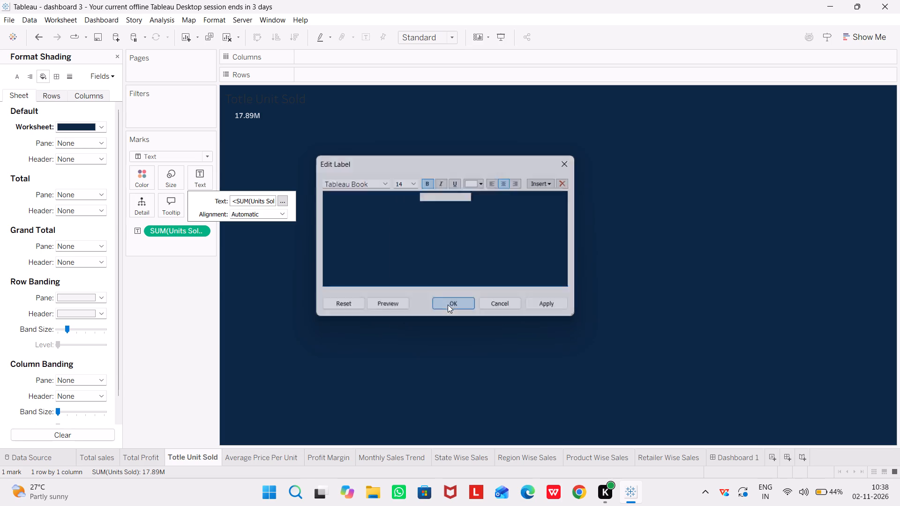
Change the text colour of the Totle Unit Sold worksheet title to white.
click(253, 102)
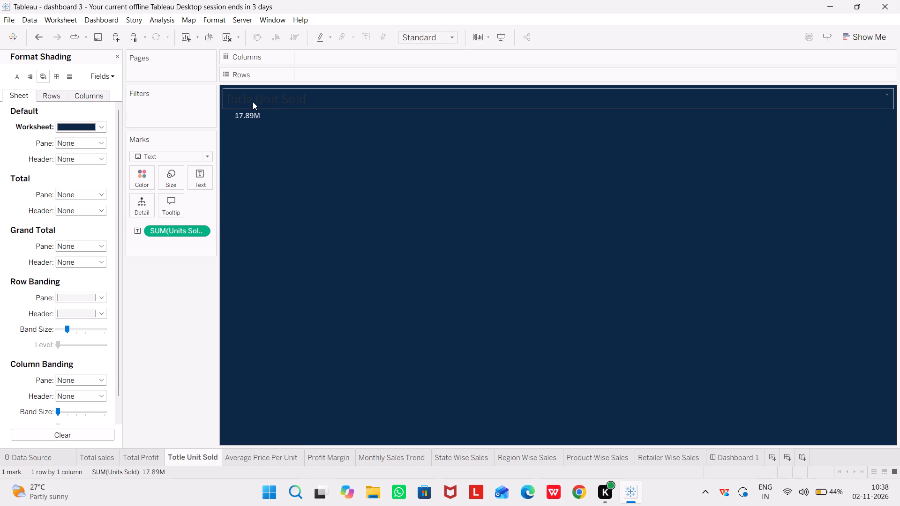
right_click(253, 102)
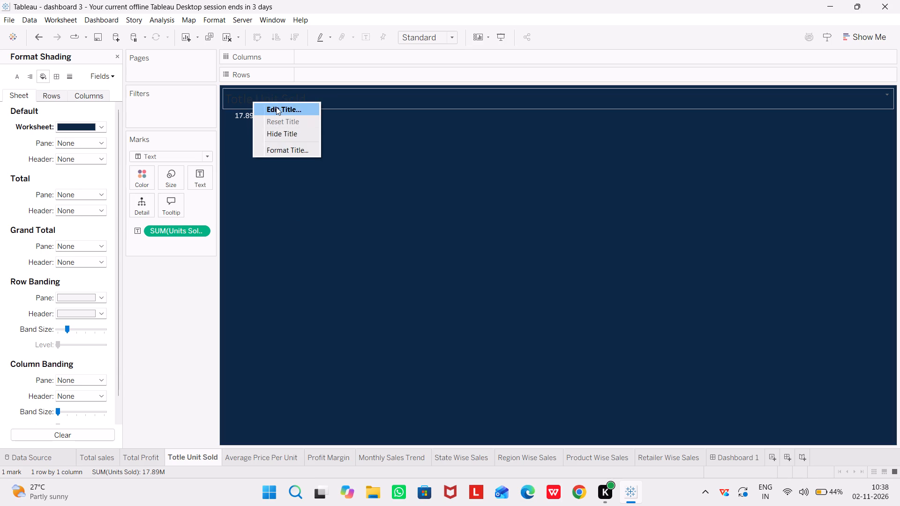
click(277, 109)
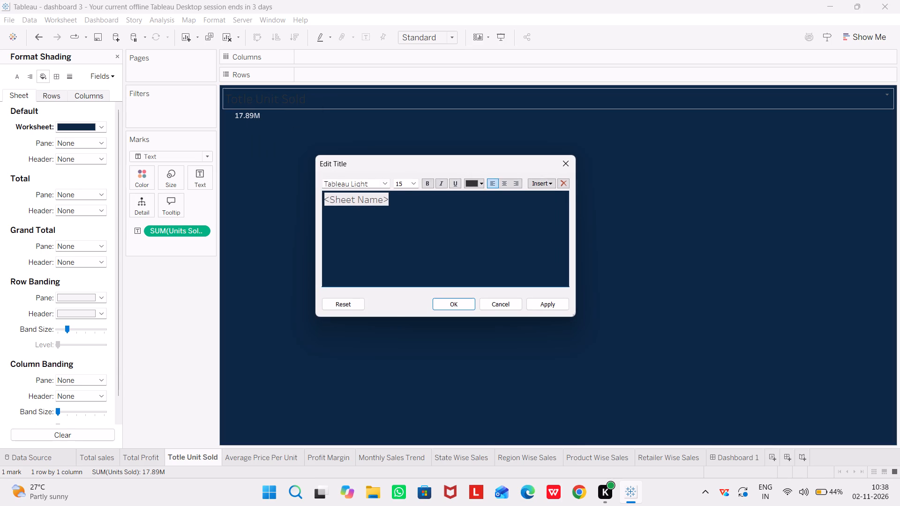
click(350, 199)
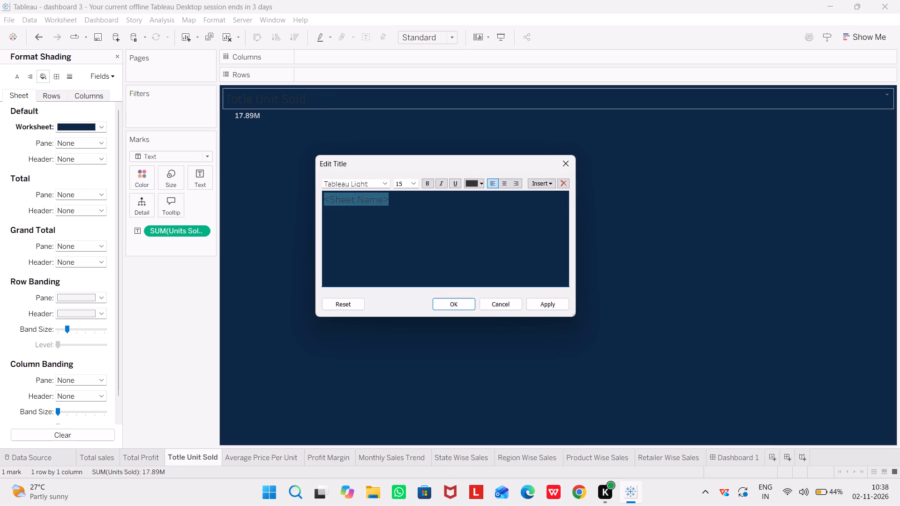
click(480, 181)
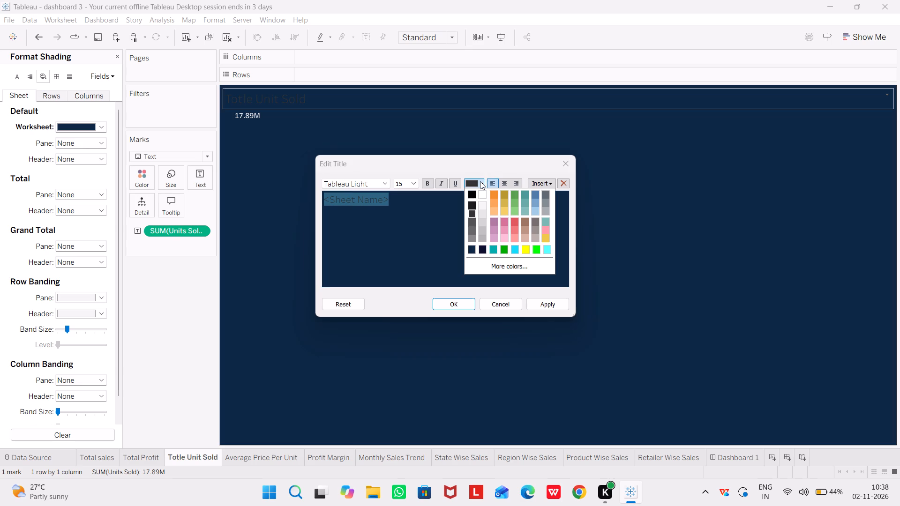
click(482, 189)
click(482, 193)
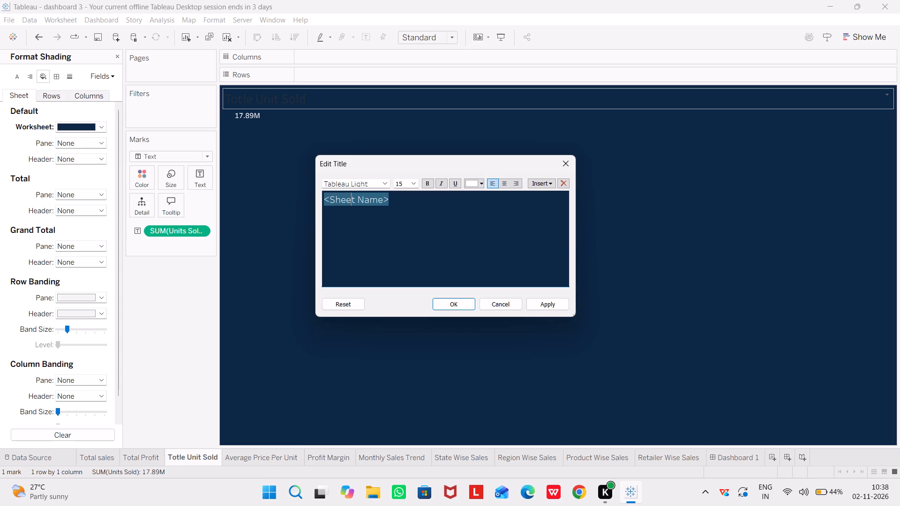
click(537, 302)
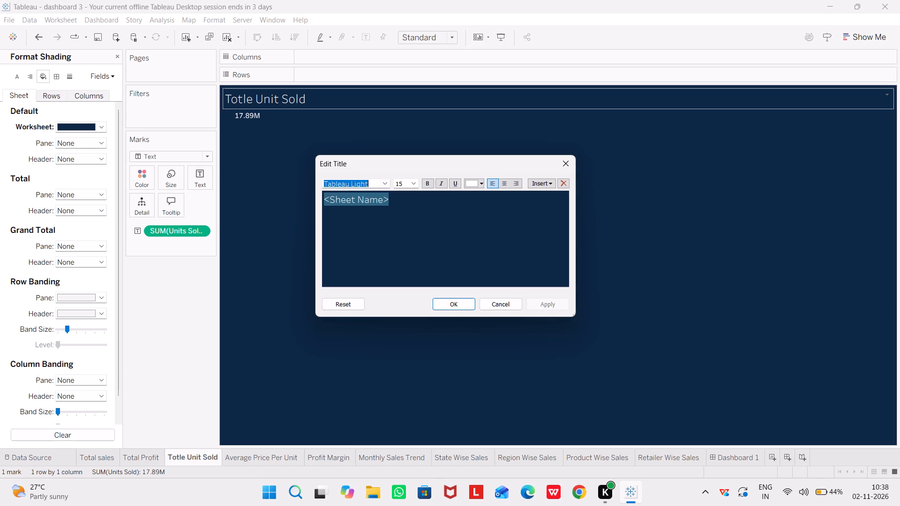
click(457, 304)
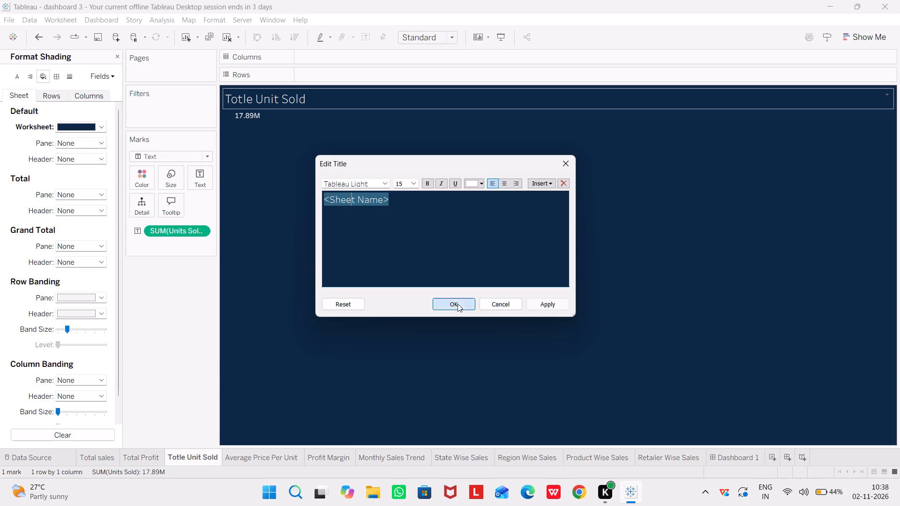
click(228, 131)
click(288, 162)
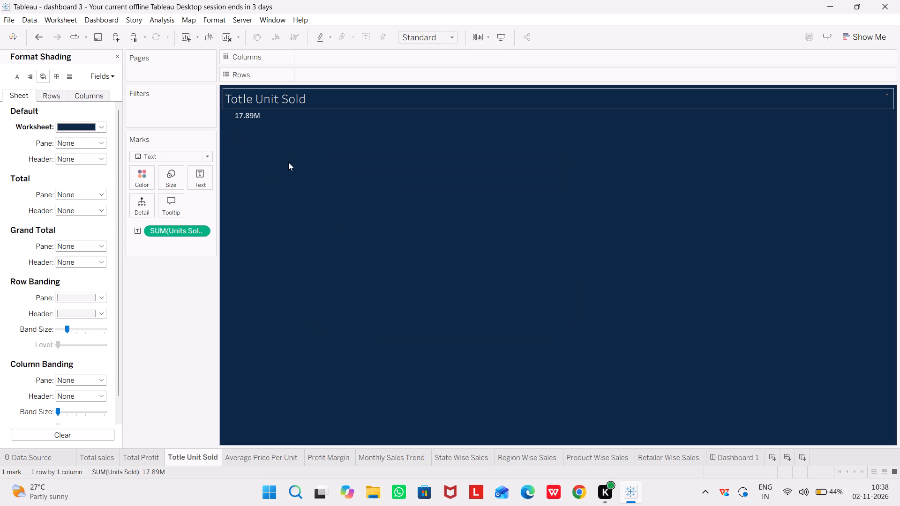
click(327, 186)
Return to Dashboard 1.
click(727, 454)
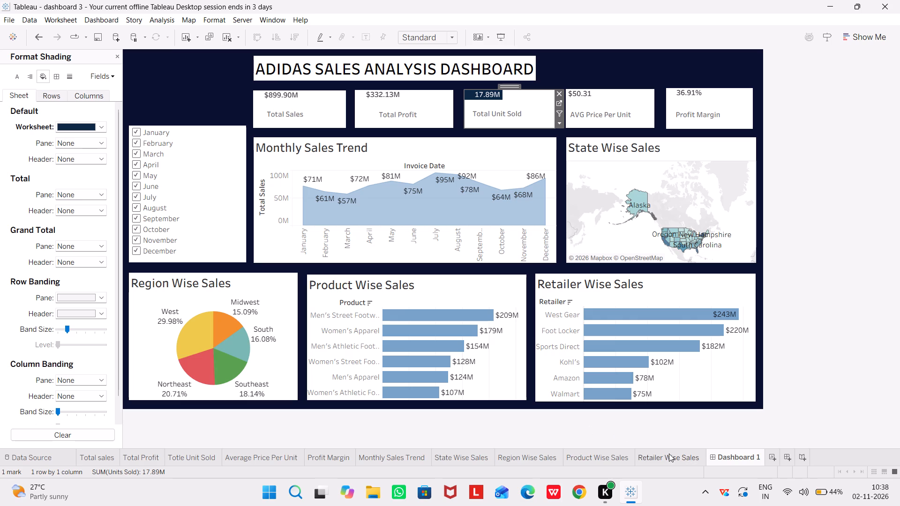
Go to the Total Unit Sold worksheet from its dashboard card and set its fit to Entire View.
click(510, 103)
click(529, 106)
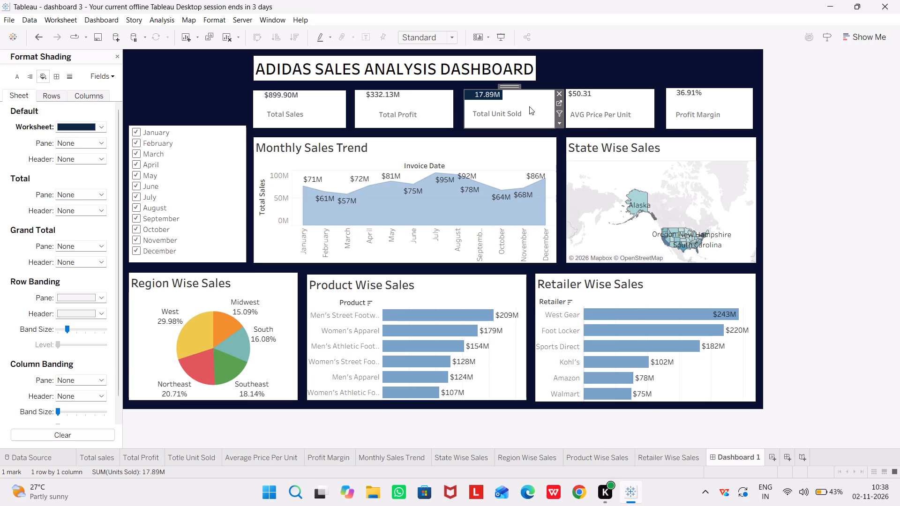
right_click(529, 106)
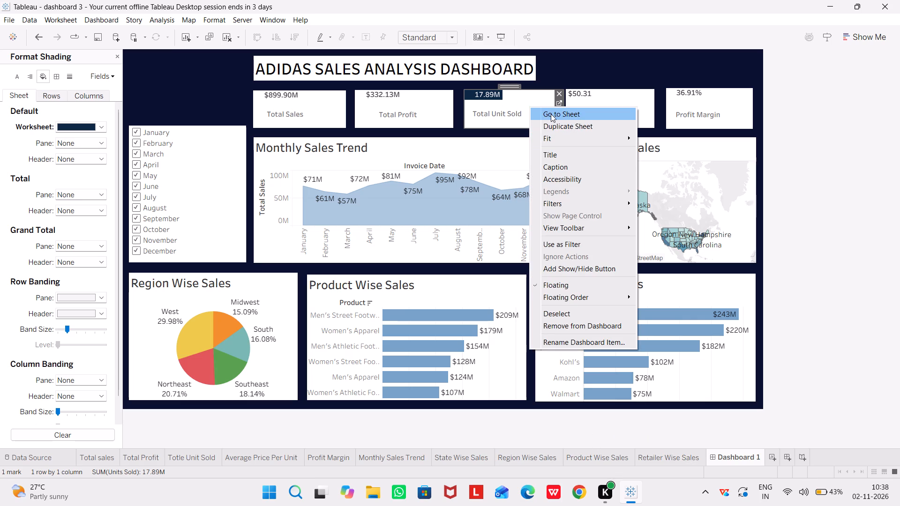
click(551, 114)
click(450, 37)
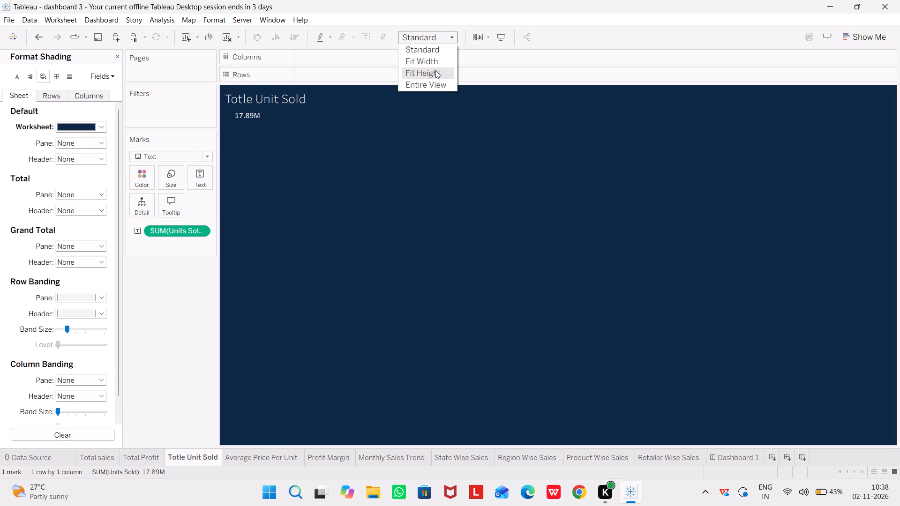
click(432, 82)
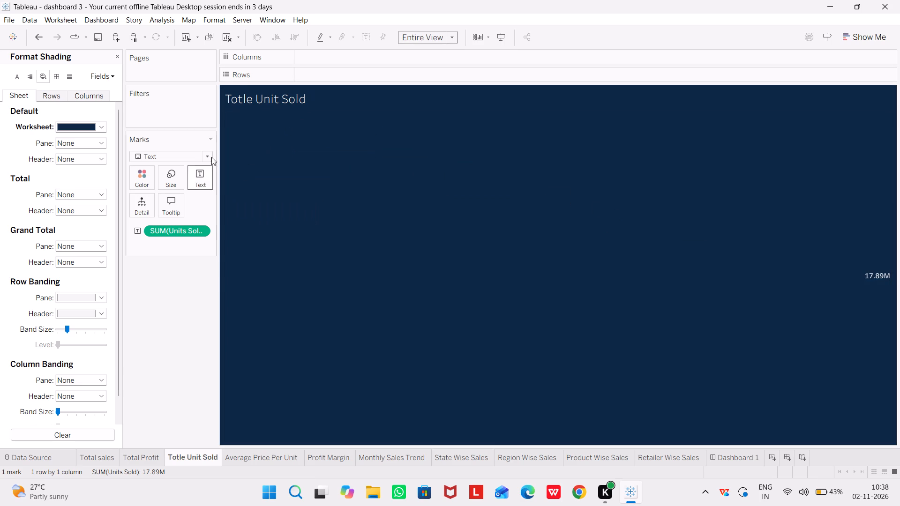
Set the caption shading of the Totle Unit Sold worksheet to white.
click(245, 97)
right_click(245, 97)
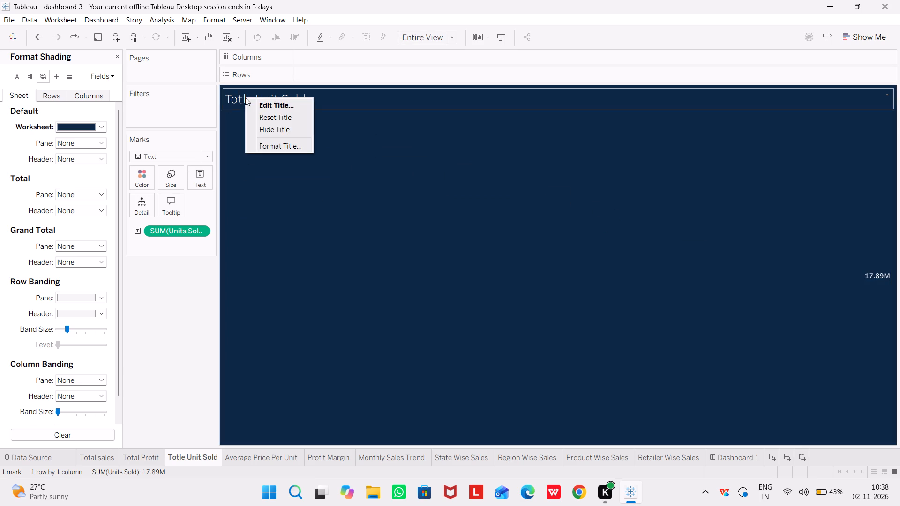
click(279, 144)
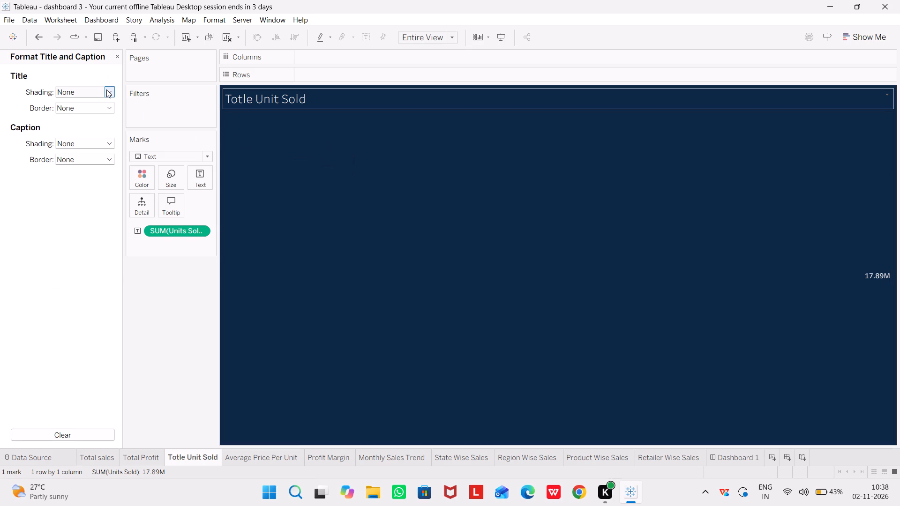
click(110, 142)
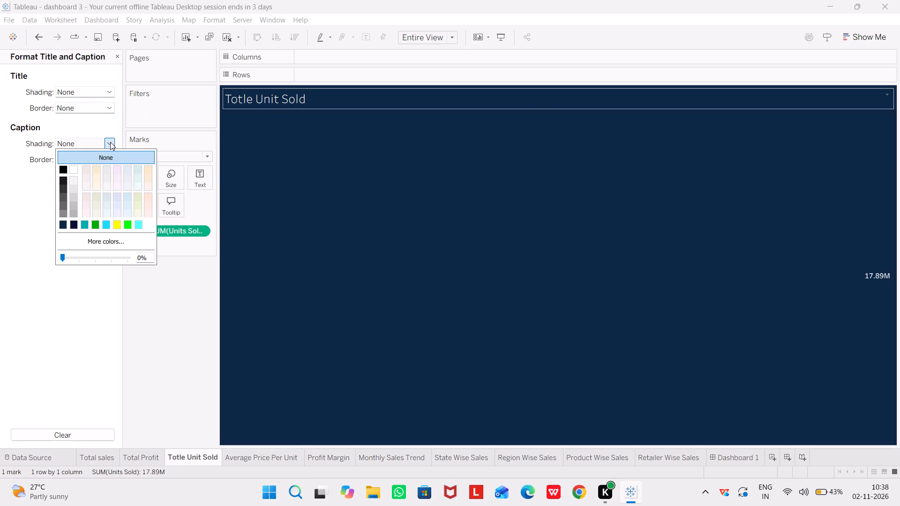
click(70, 170)
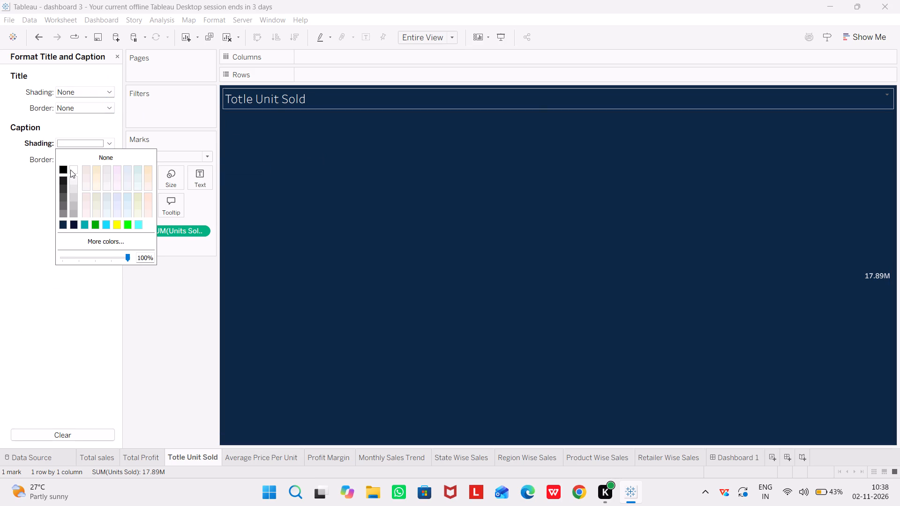
click(165, 285)
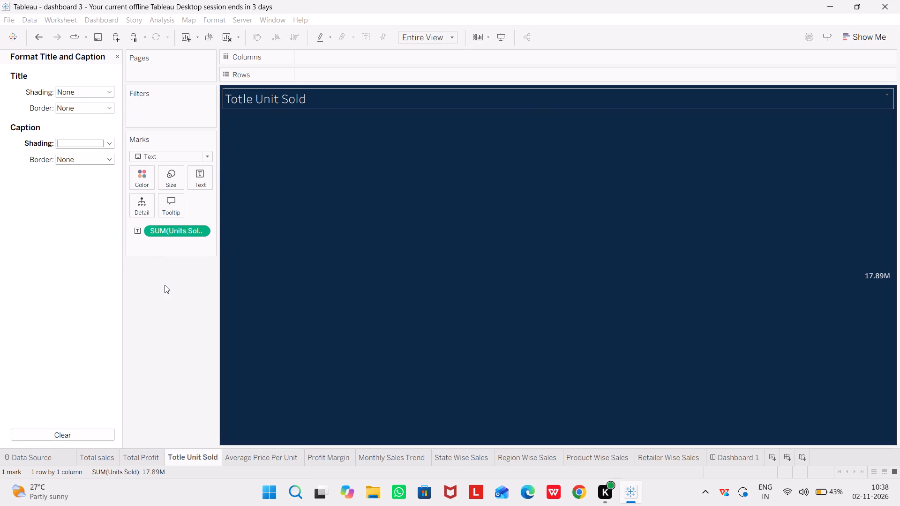
click(104, 159)
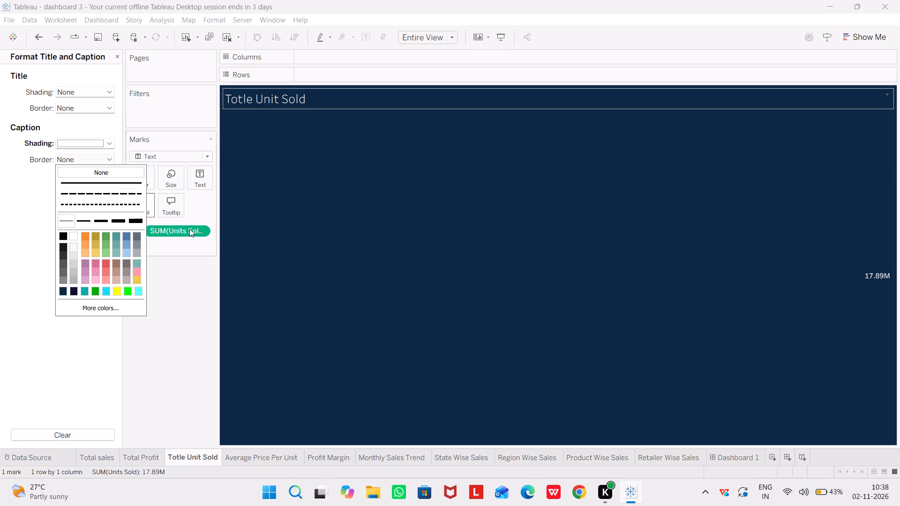
click(273, 272)
Set the Total pane alignment of the Totle Unit Sold worksheet to middle vertically and center horizontally.
click(593, 284)
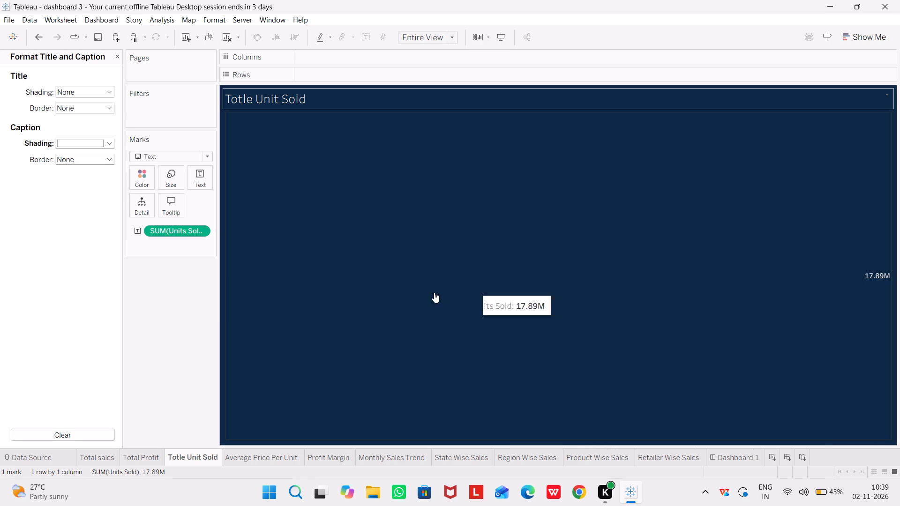
click(875, 280)
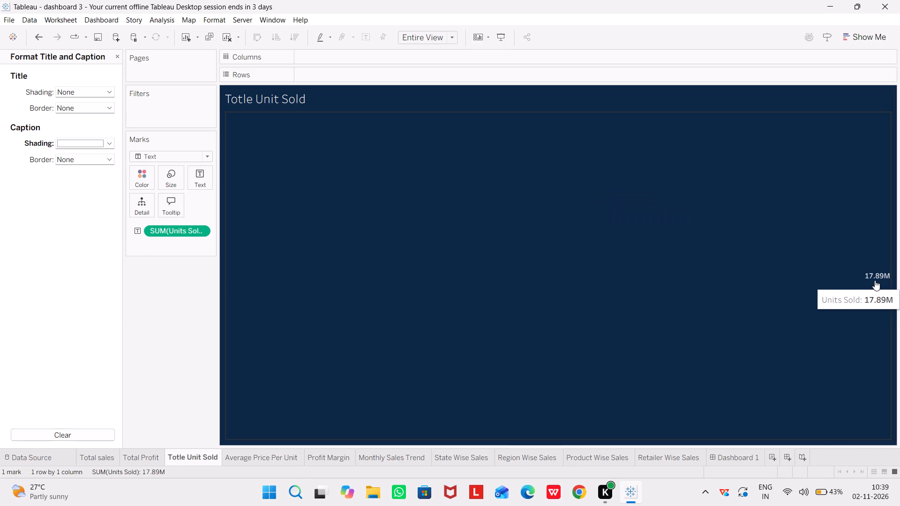
click(874, 276)
right_click(874, 276)
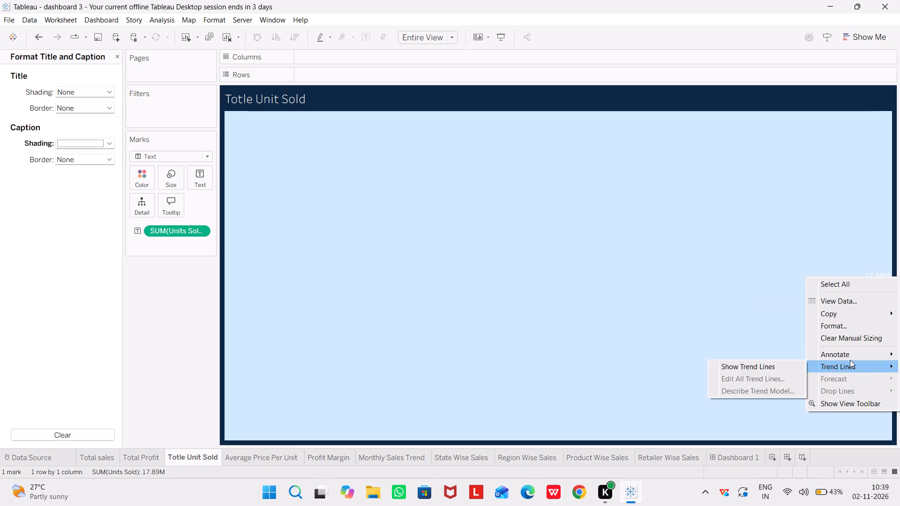
click(844, 325)
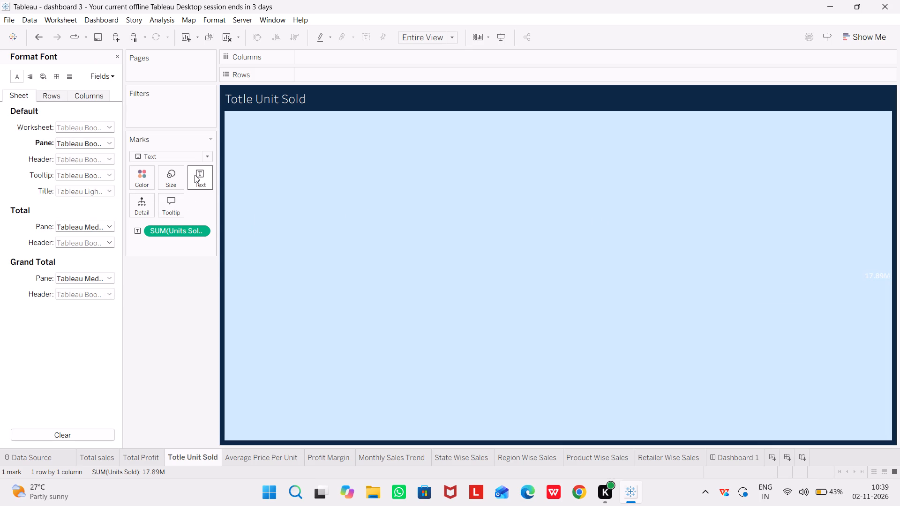
click(33, 75)
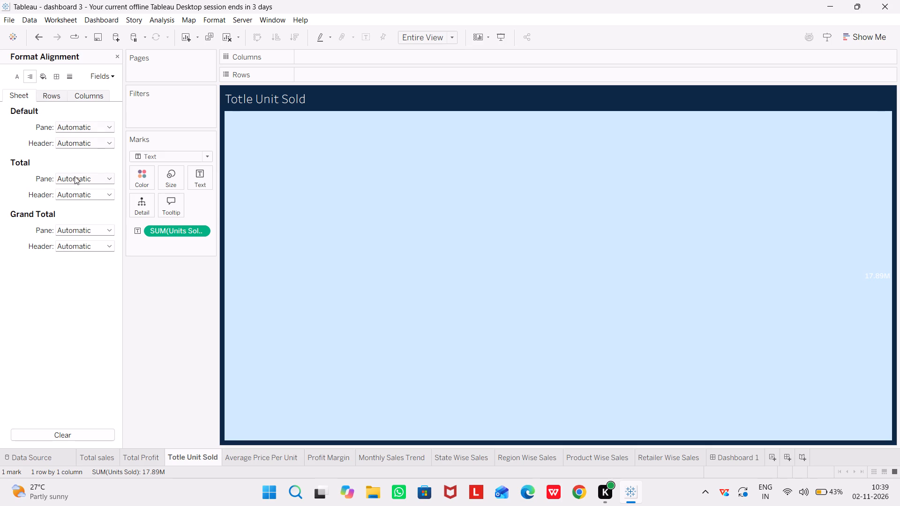
click(90, 182)
drag(82, 218, 82, 258)
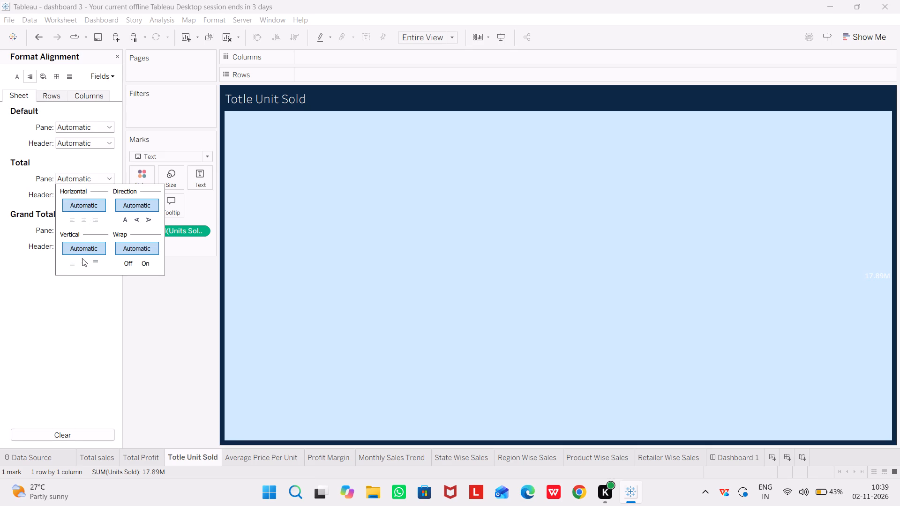
drag(82, 258, 82, 262)
click(82, 262)
click(81, 221)
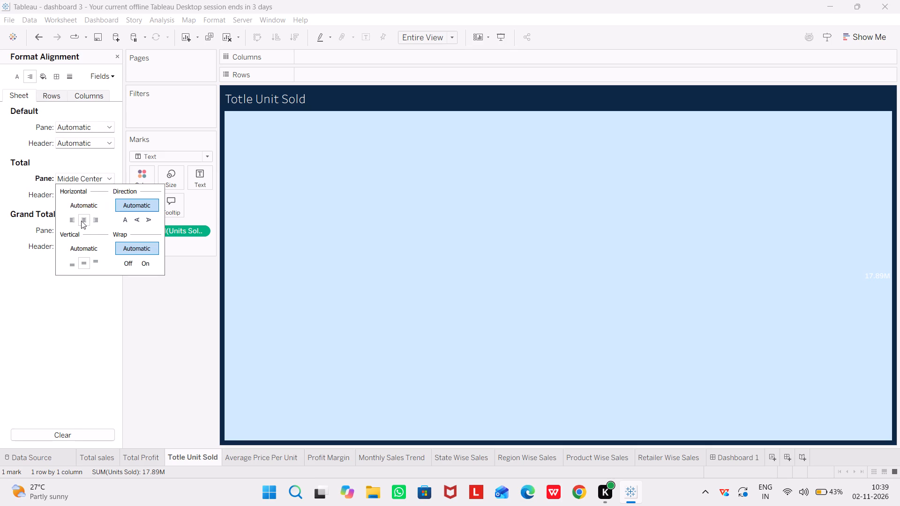
drag(62, 164, 99, 201)
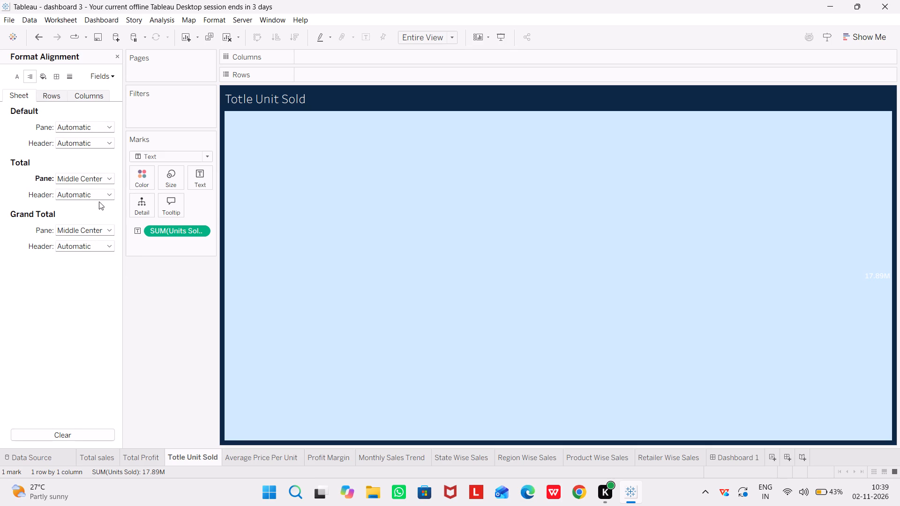
drag(99, 201, 133, 141)
drag(133, 141, 94, 133)
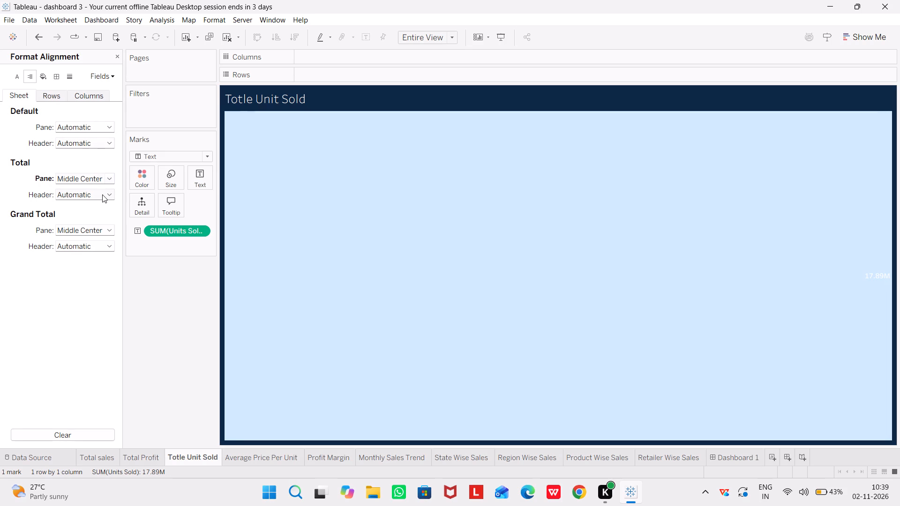
Set the worksheet's Default pane alignment to center horizontally and middle vertically.
click(102, 194)
click(97, 124)
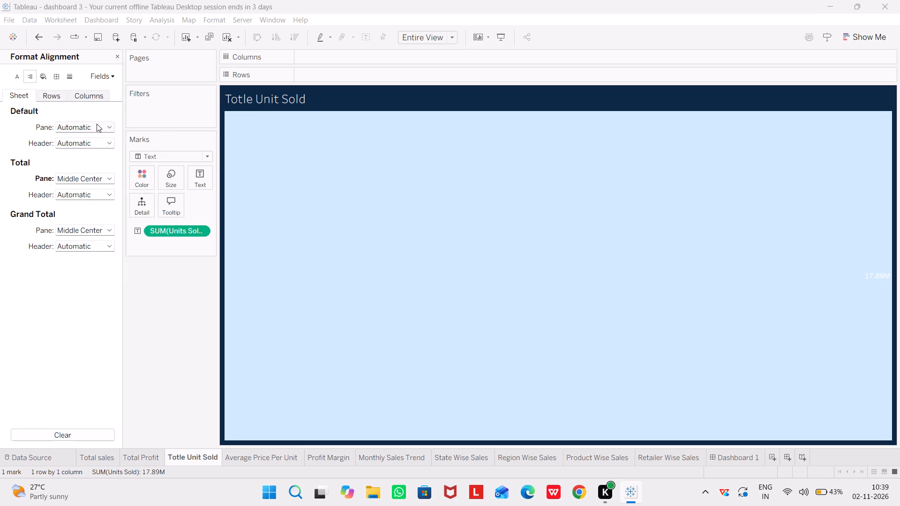
click(83, 170)
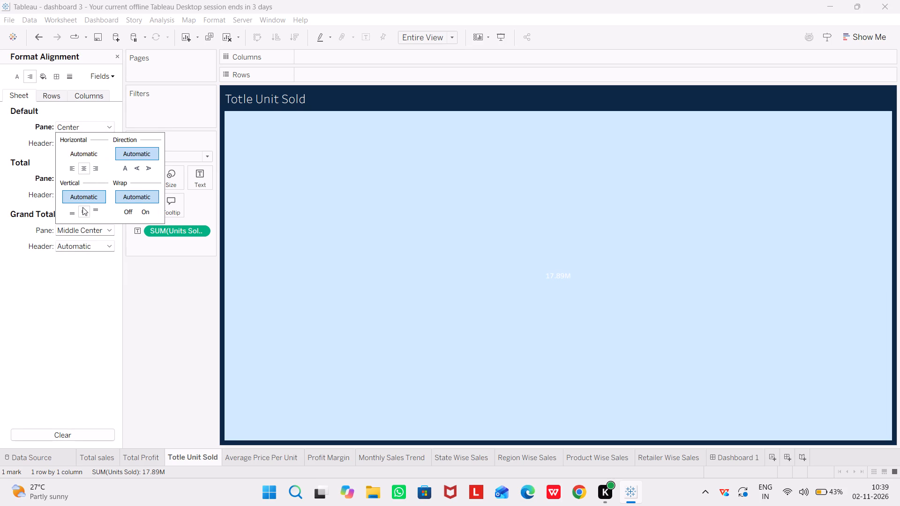
click(82, 208)
click(45, 166)
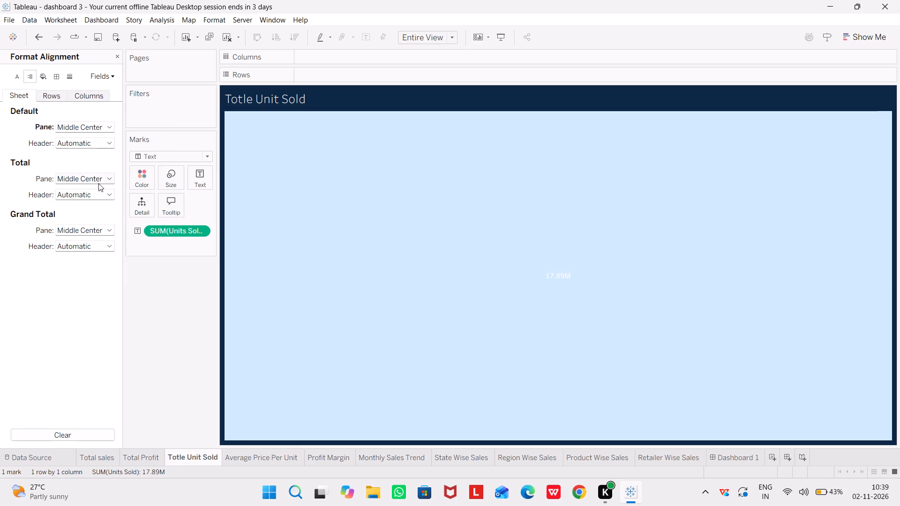
Set the worksheet's Default header alignment to center horizontally and middle vertically.
click(104, 148)
click(80, 181)
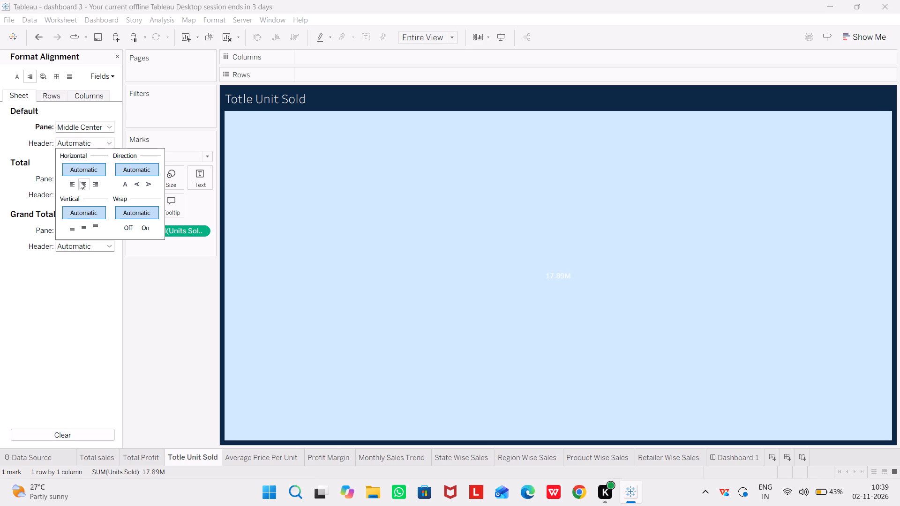
click(81, 226)
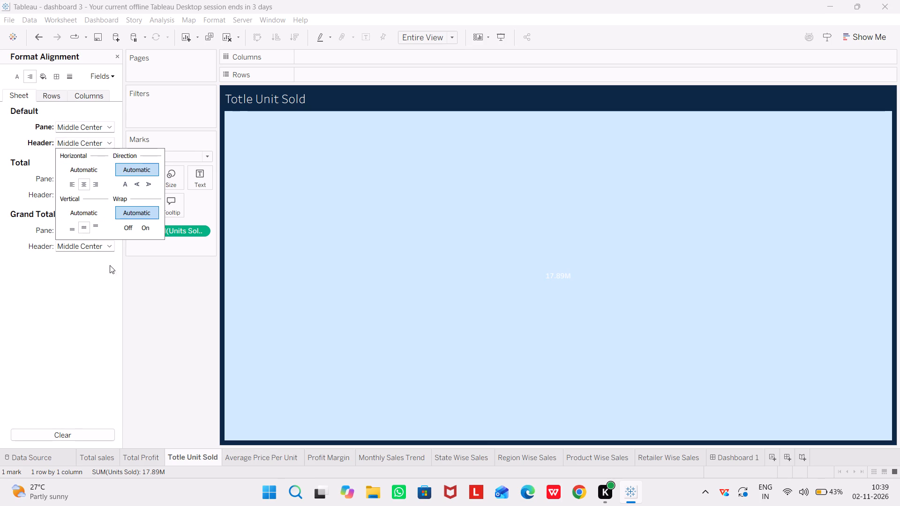
click(152, 336)
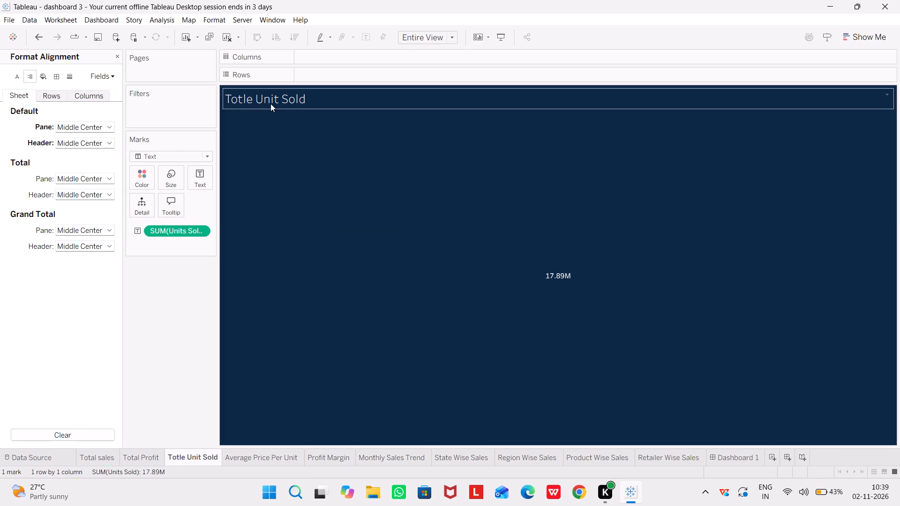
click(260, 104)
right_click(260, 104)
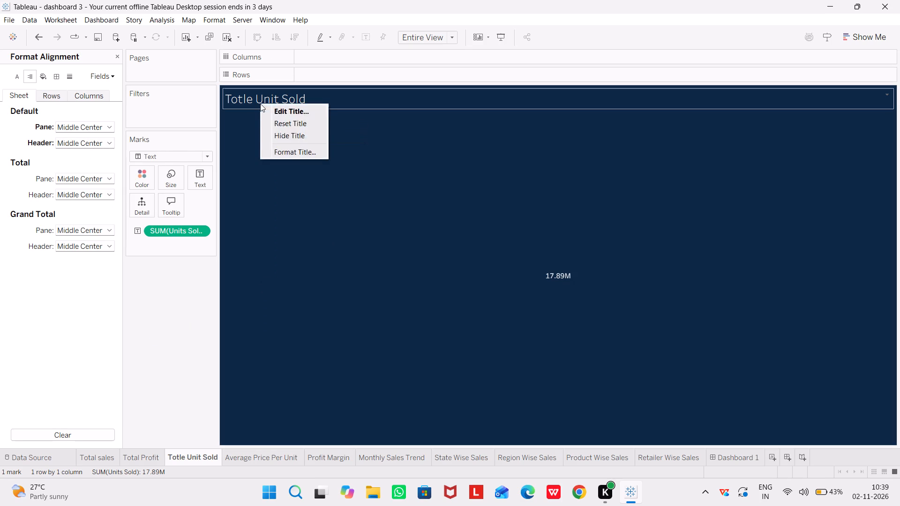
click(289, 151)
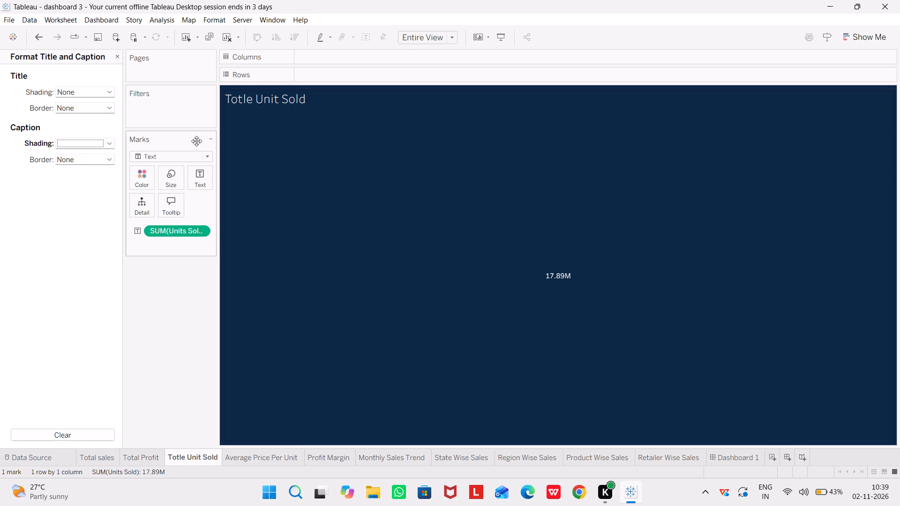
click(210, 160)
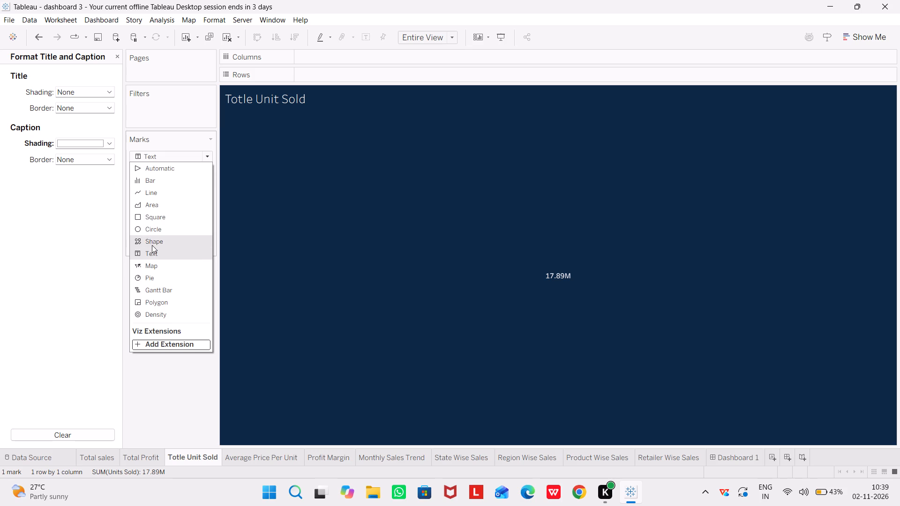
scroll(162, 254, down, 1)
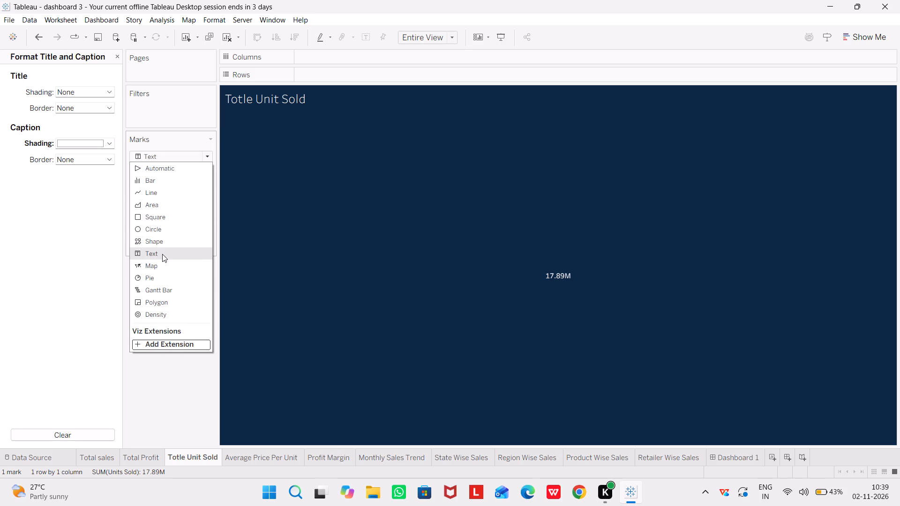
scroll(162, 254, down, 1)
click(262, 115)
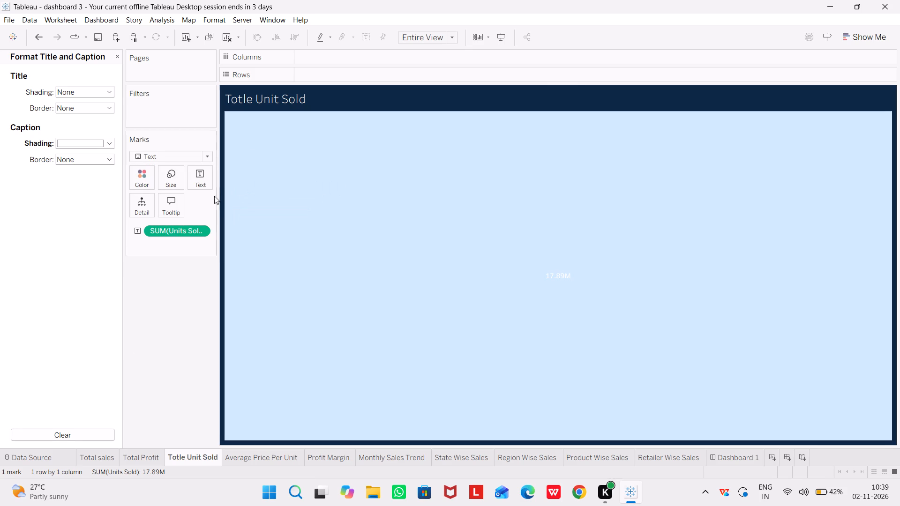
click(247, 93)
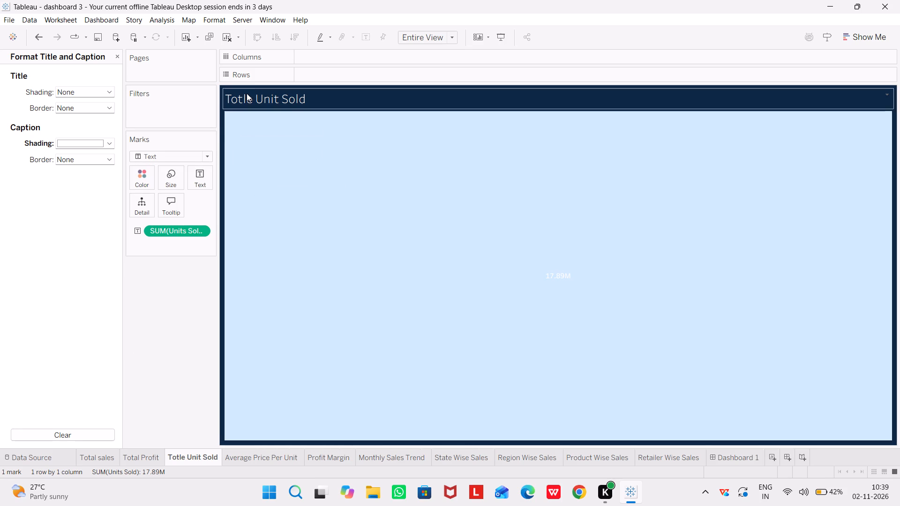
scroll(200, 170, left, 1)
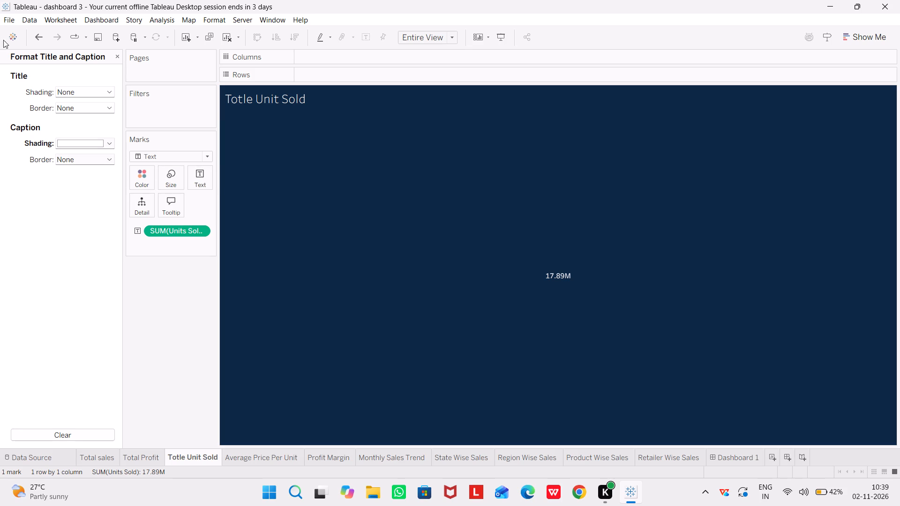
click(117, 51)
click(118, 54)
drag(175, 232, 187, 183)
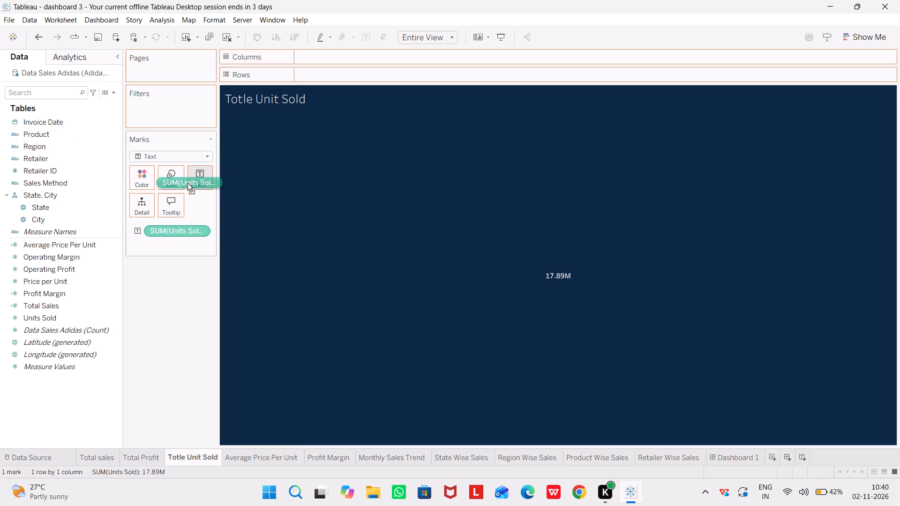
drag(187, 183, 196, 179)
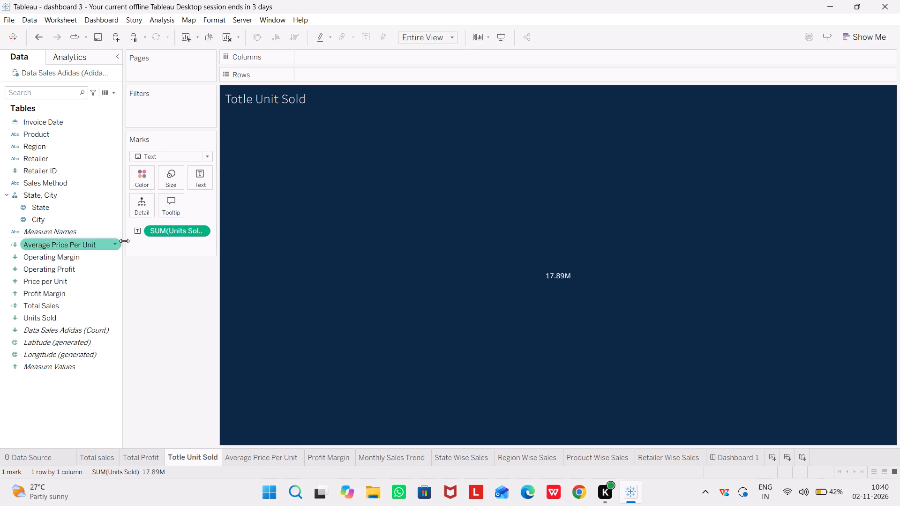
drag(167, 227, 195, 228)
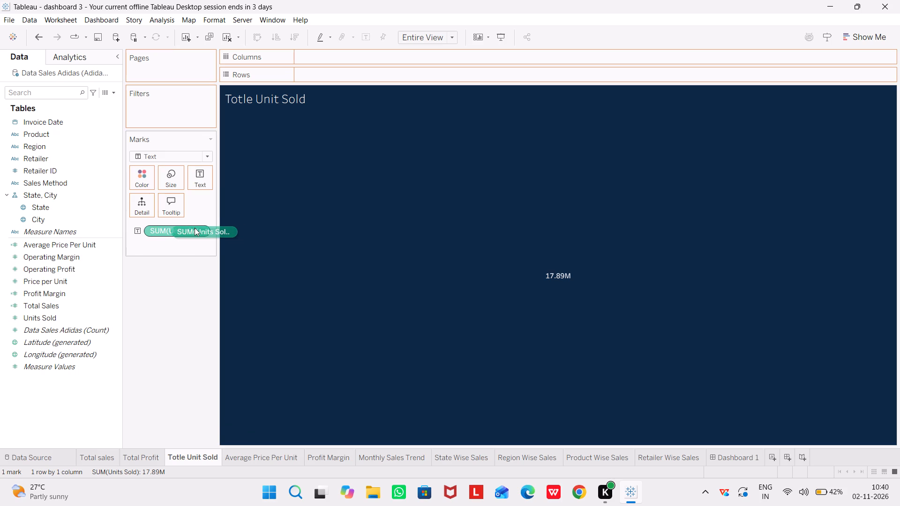
Examine the SUM(Units Sold) pane formatting and worksheet alignment, and compare them with the Total Unit Sold card on Dashboard 1.
click(198, 229)
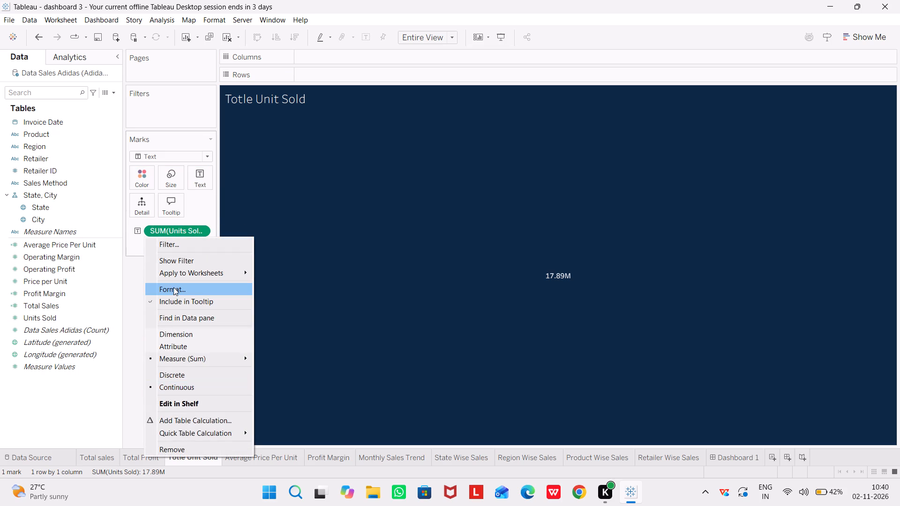
click(173, 289)
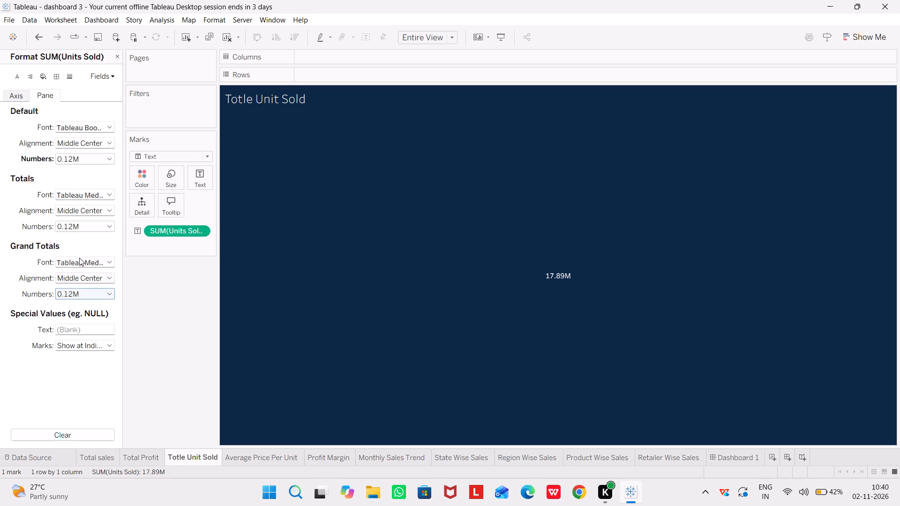
click(105, 193)
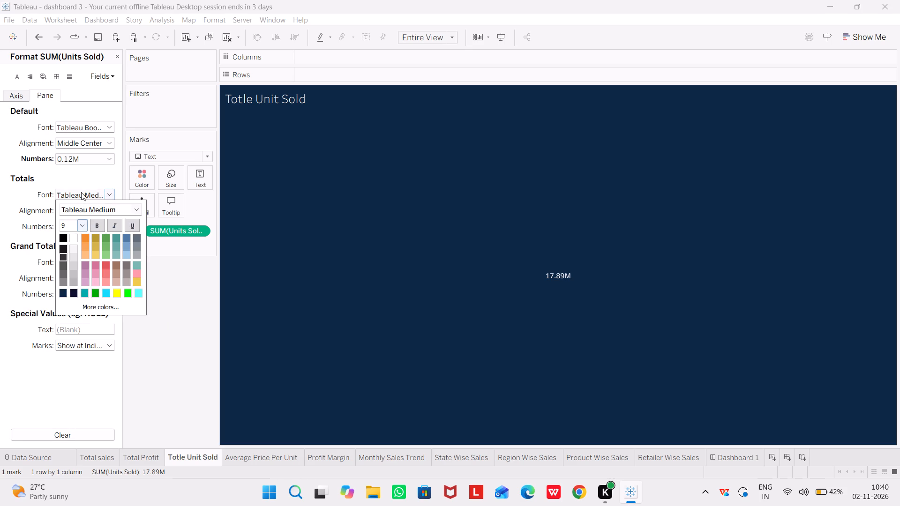
drag(69, 180, 31, 76)
click(31, 76)
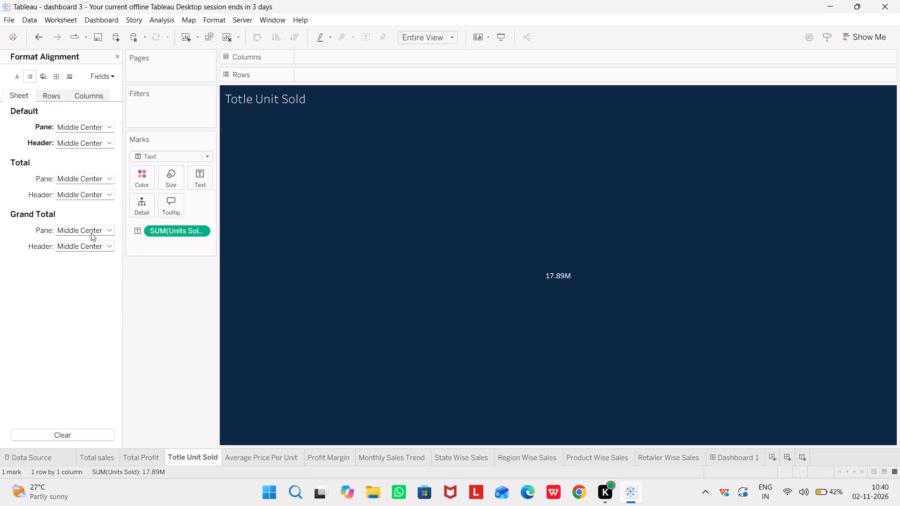
click(276, 300)
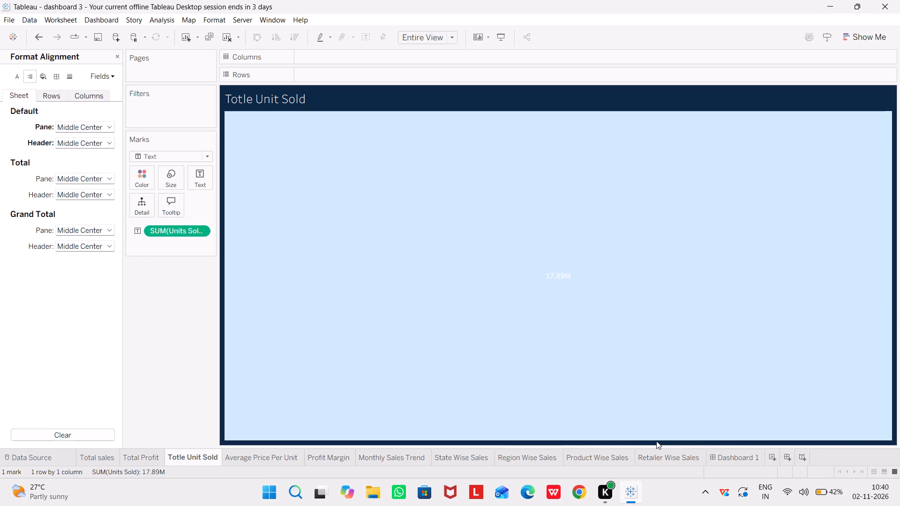
click(735, 460)
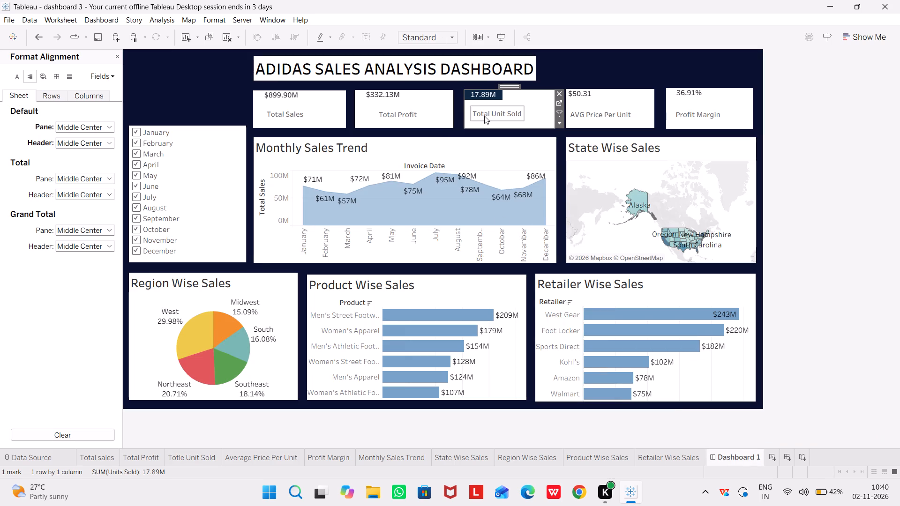
click(485, 119)
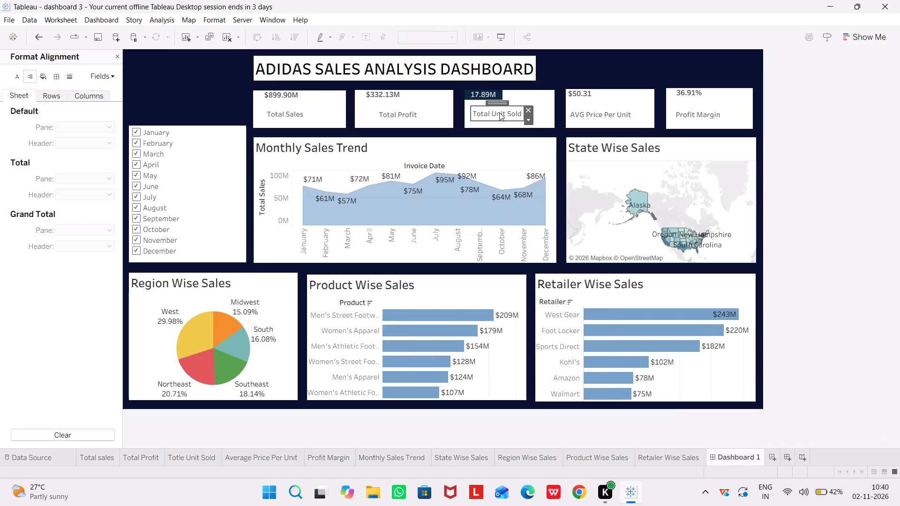
click(483, 92)
drag(483, 92, 508, 104)
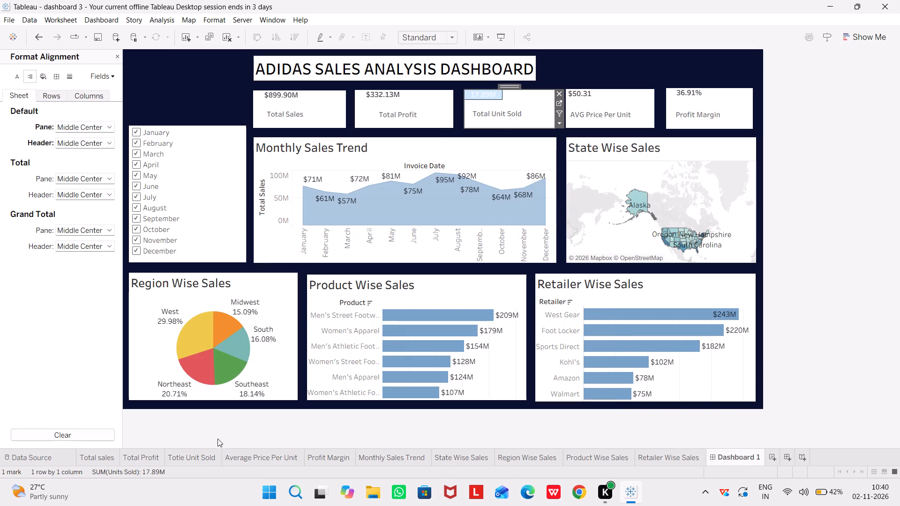
Examine the Totle Unit Sold worksheet's font, alignment and line formatting for settings that affect the value's placement.
click(175, 461)
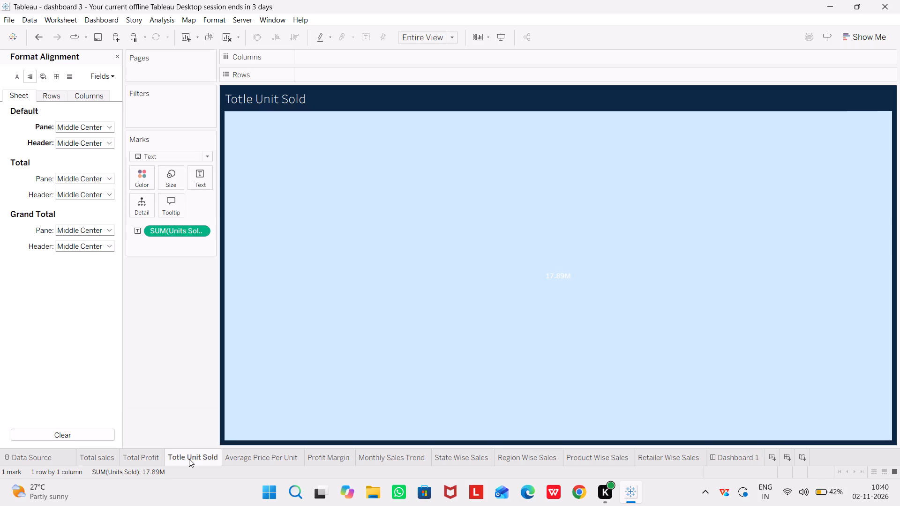
click(189, 459)
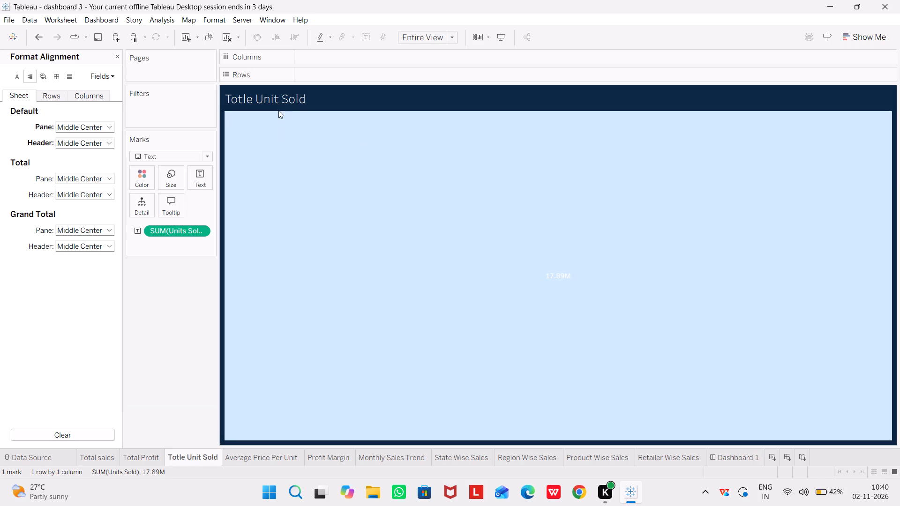
click(278, 110)
click(309, 99)
click(412, 276)
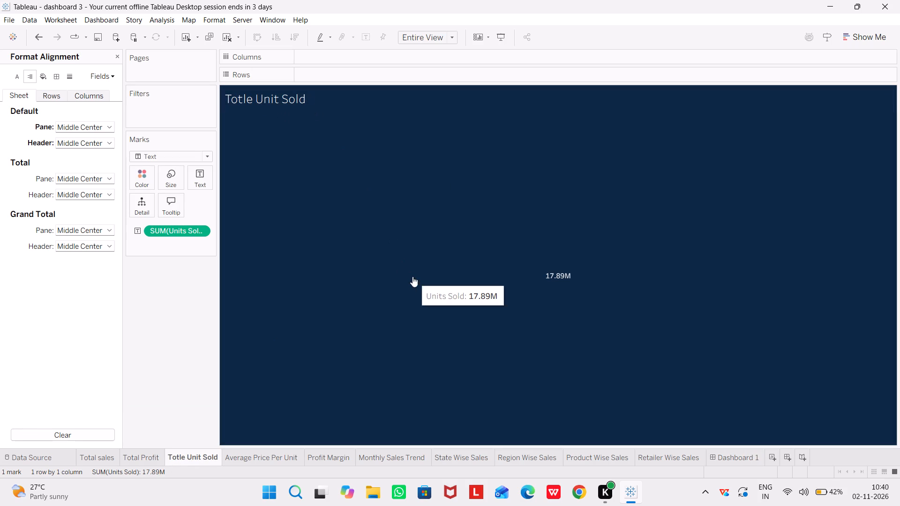
click(548, 274)
right_click(548, 274)
click(548, 274)
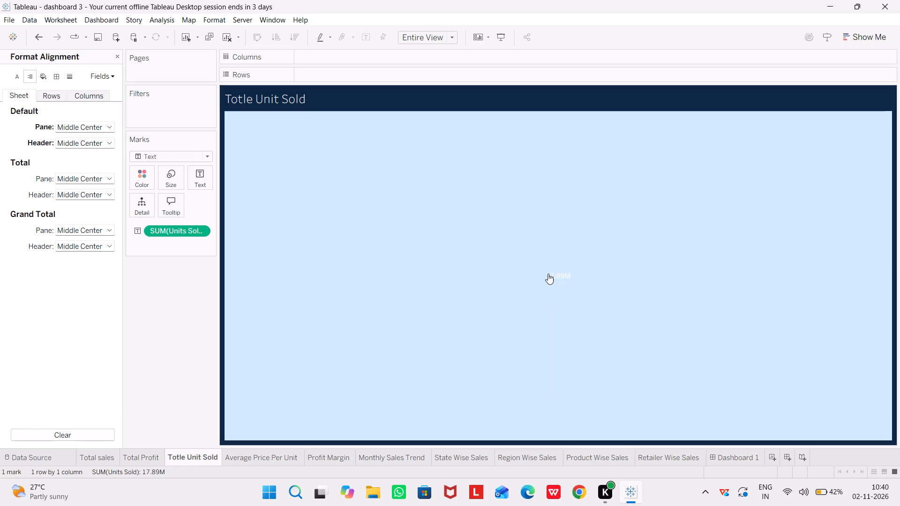
click(542, 262)
right_click(542, 262)
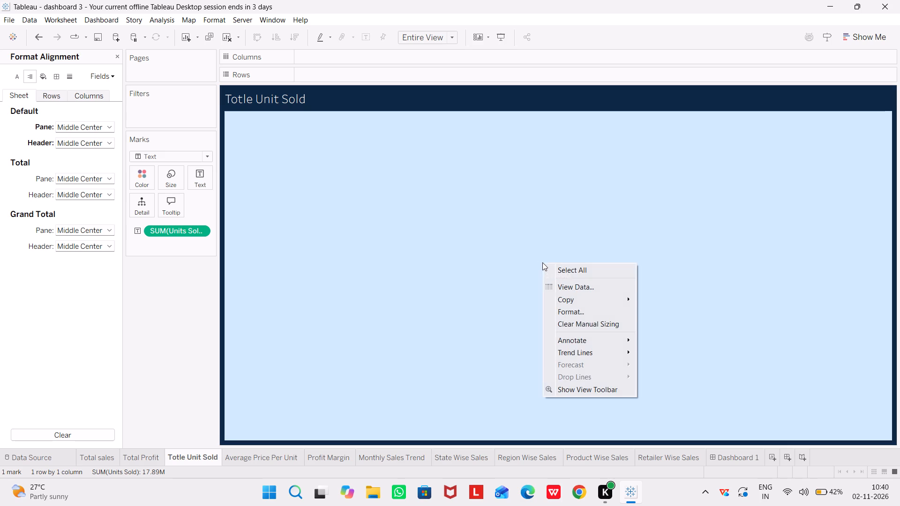
click(569, 307)
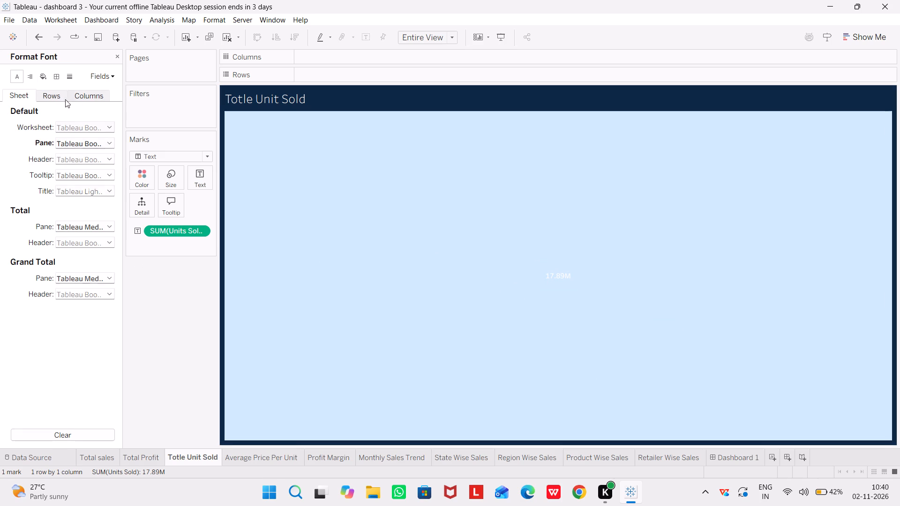
click(52, 101)
click(89, 101)
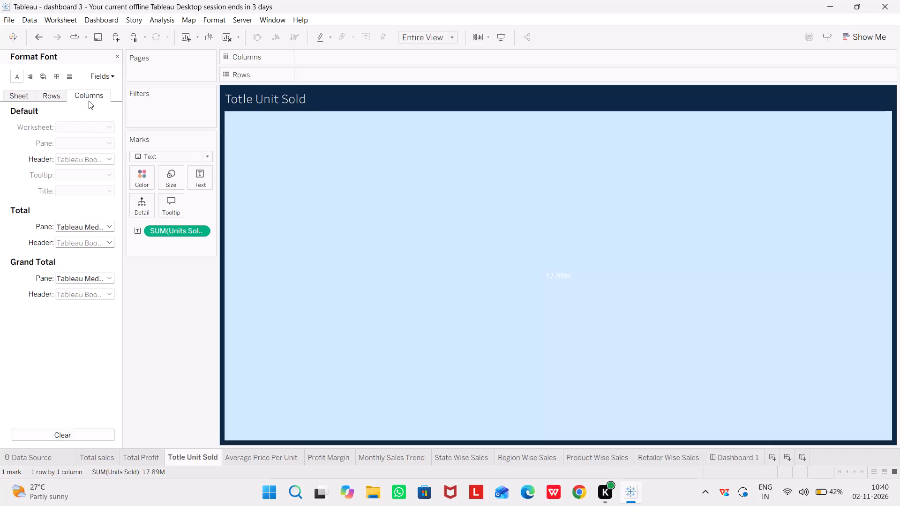
click(15, 97)
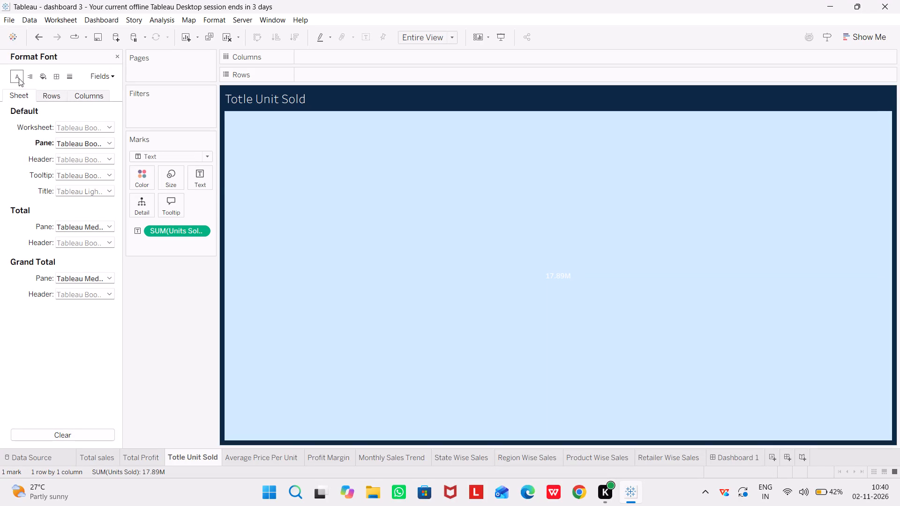
click(18, 78)
click(31, 78)
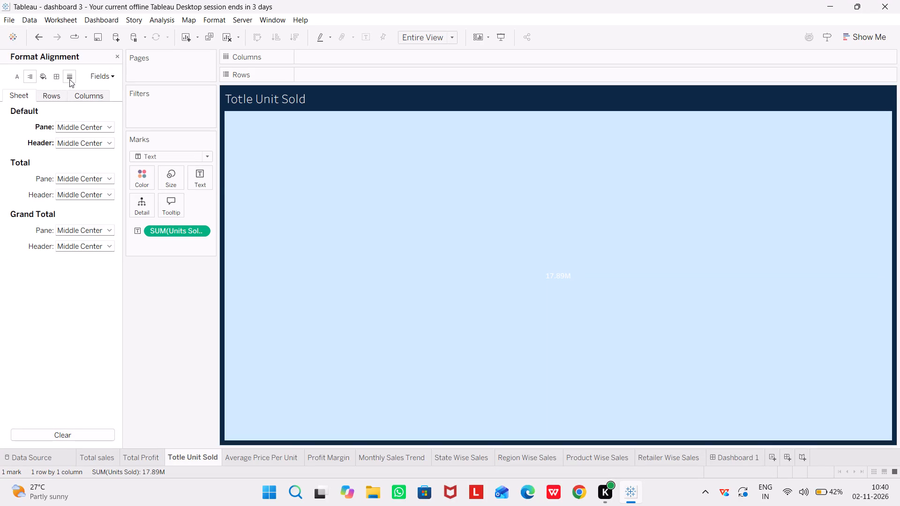
click(69, 79)
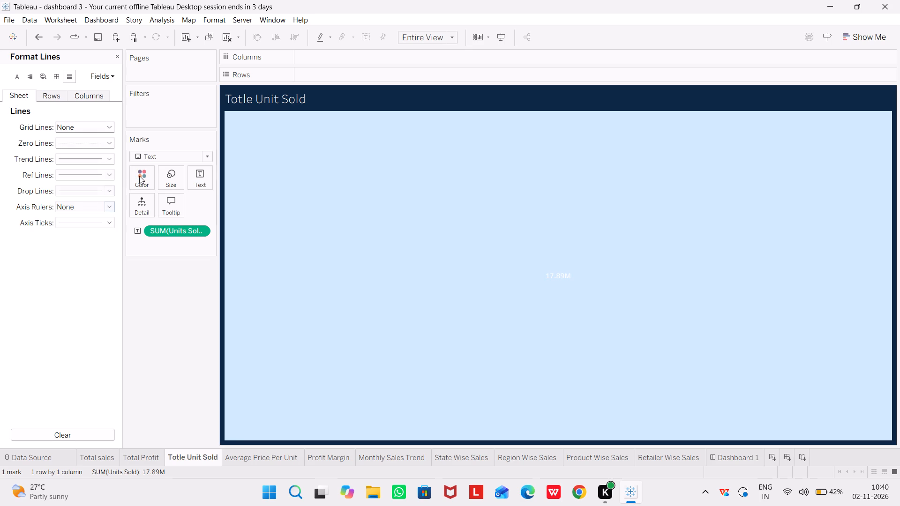
Change the mark type of the Totle Unit Sold worksheet to Square and check its card on Dashboard 1.
click(172, 147)
click(210, 159)
click(164, 217)
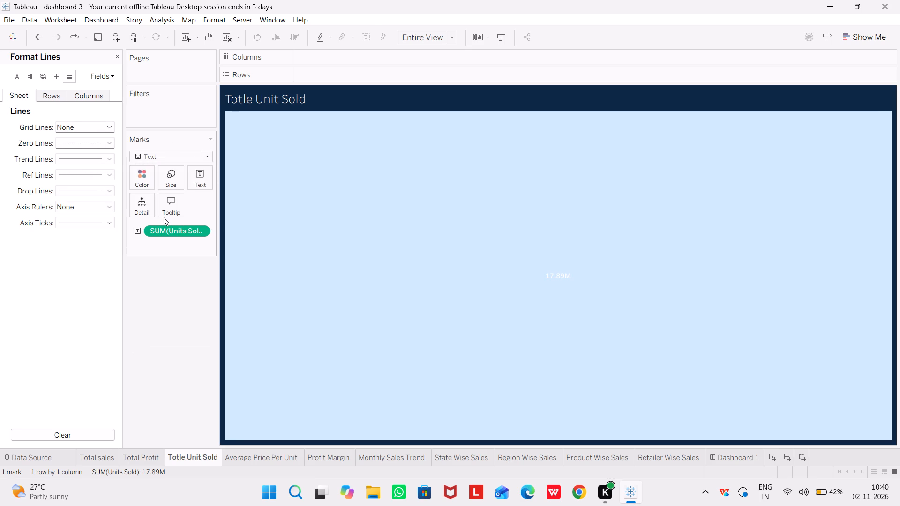
click(390, 242)
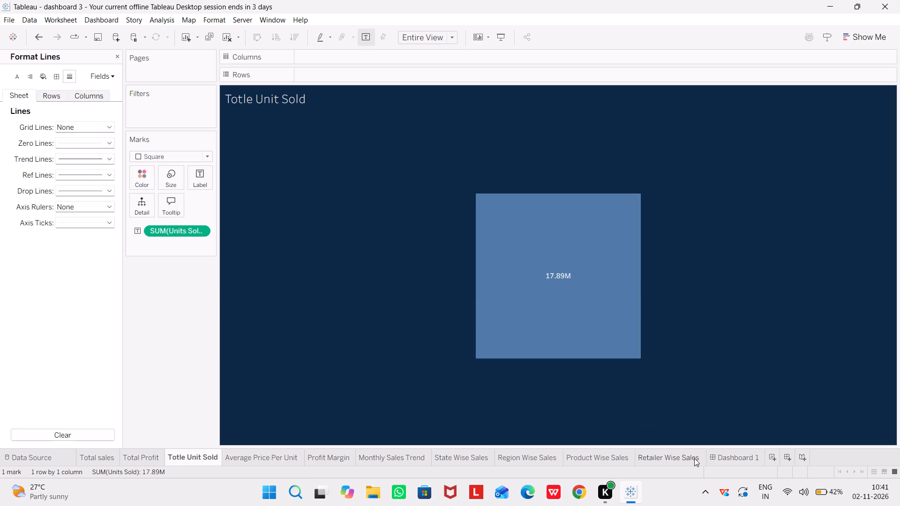
click(727, 455)
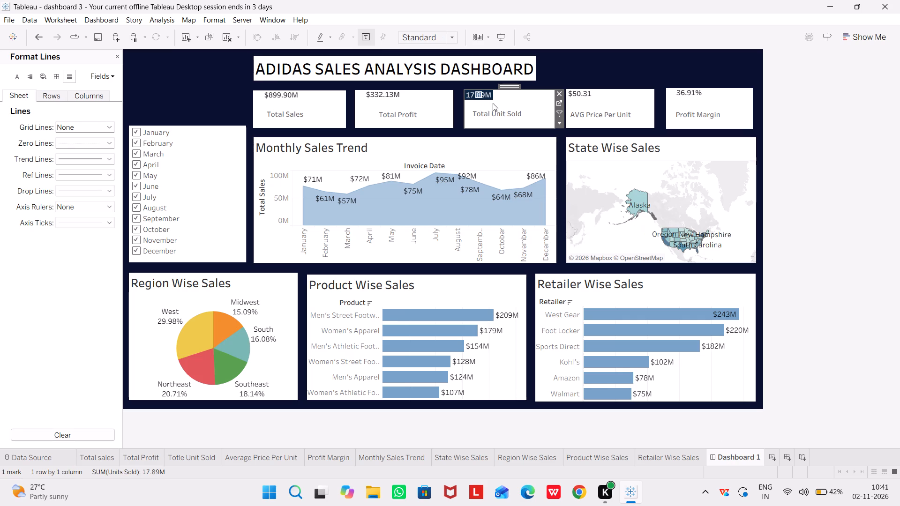
click(503, 107)
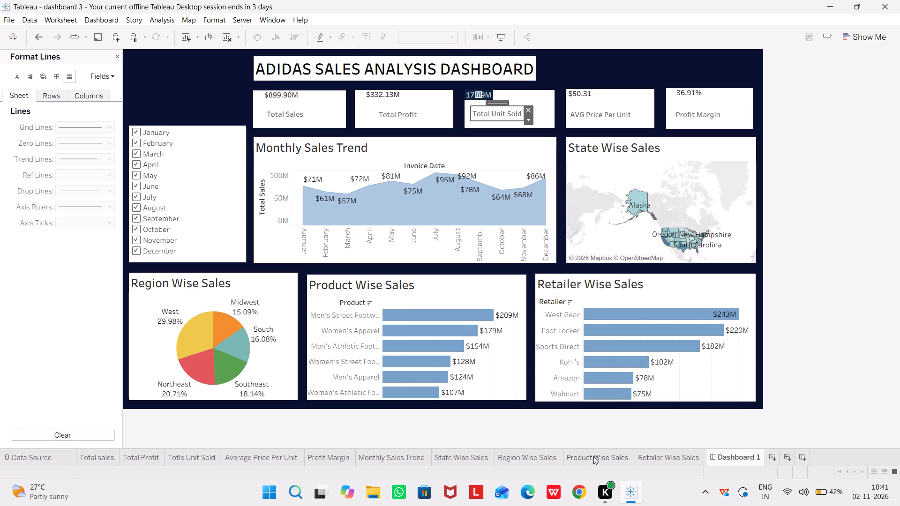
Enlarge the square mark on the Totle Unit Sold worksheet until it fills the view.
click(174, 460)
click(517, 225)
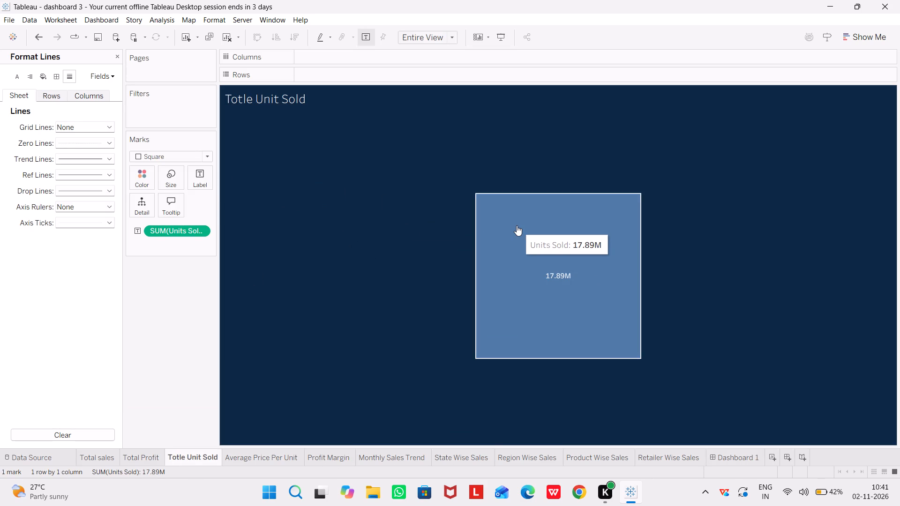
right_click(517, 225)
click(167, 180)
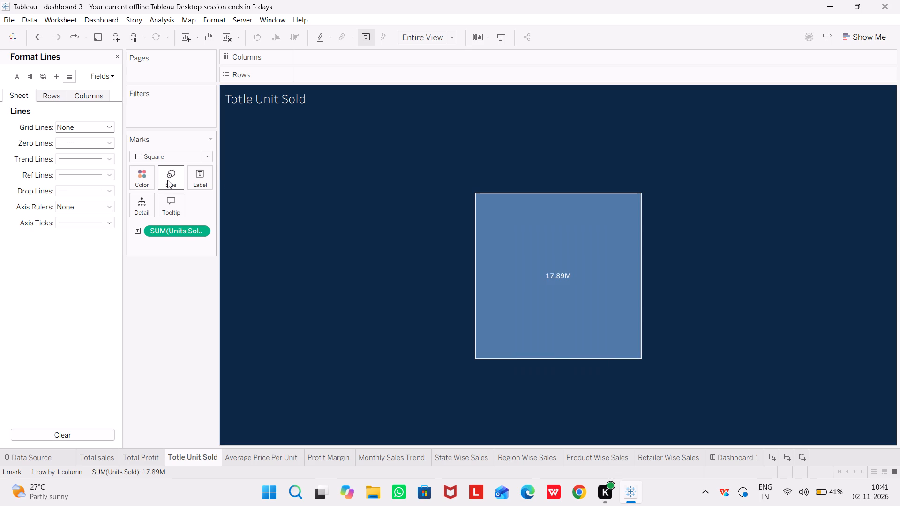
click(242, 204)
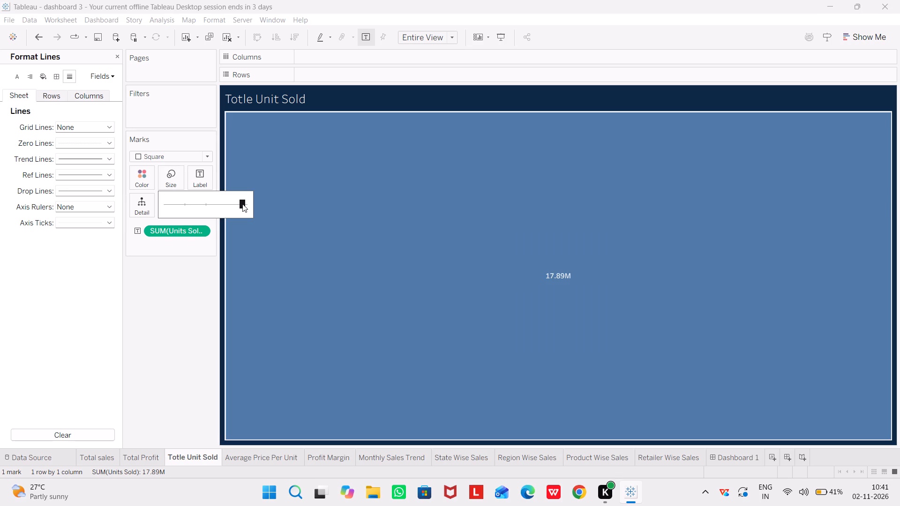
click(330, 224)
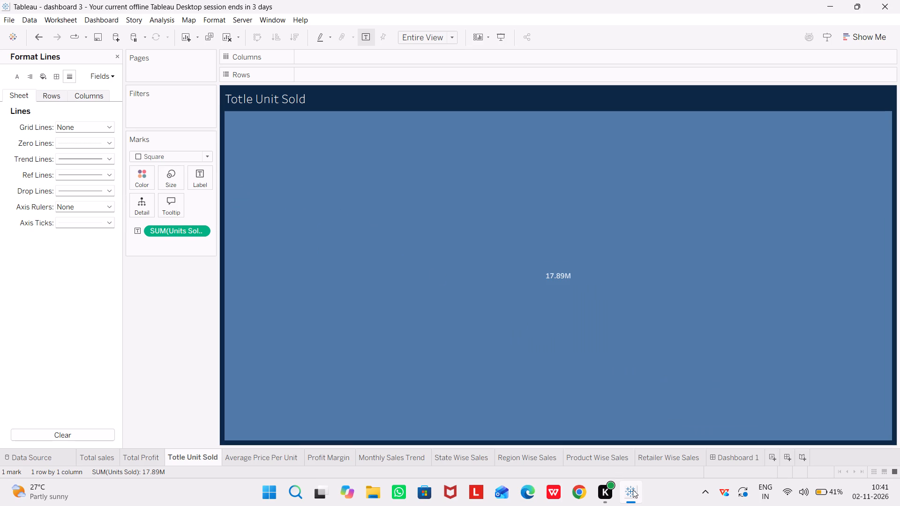
Check how the value and its mark fit within the Total Unit Sold card on Dashboard 1.
click(725, 460)
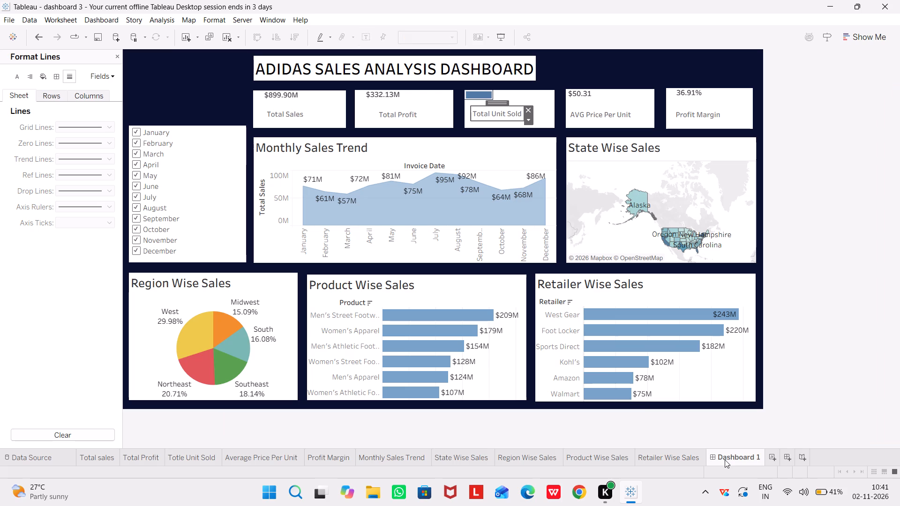
click(516, 94)
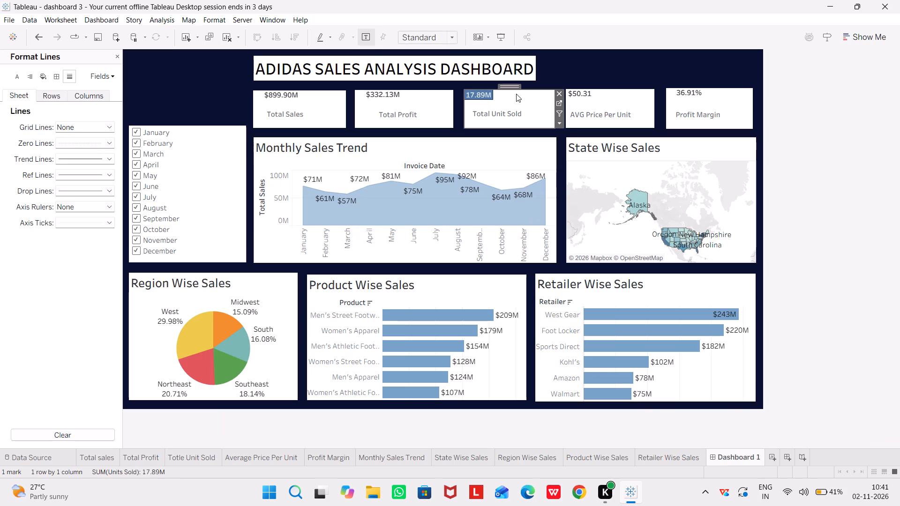
click(479, 98)
click(470, 96)
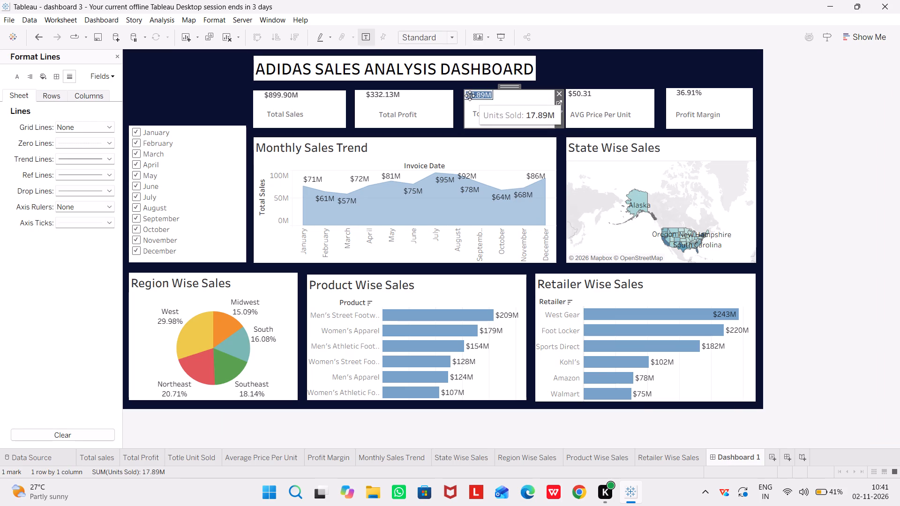
click(488, 116)
click(519, 101)
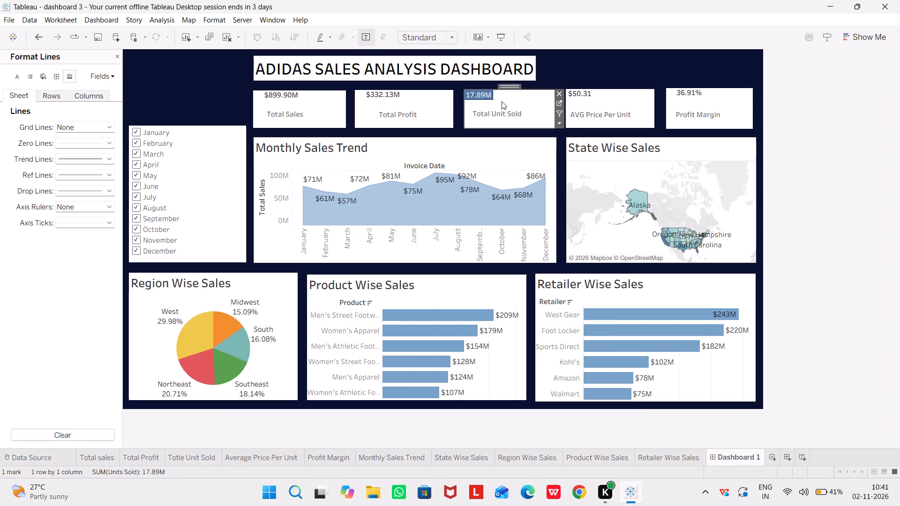
click(519, 101)
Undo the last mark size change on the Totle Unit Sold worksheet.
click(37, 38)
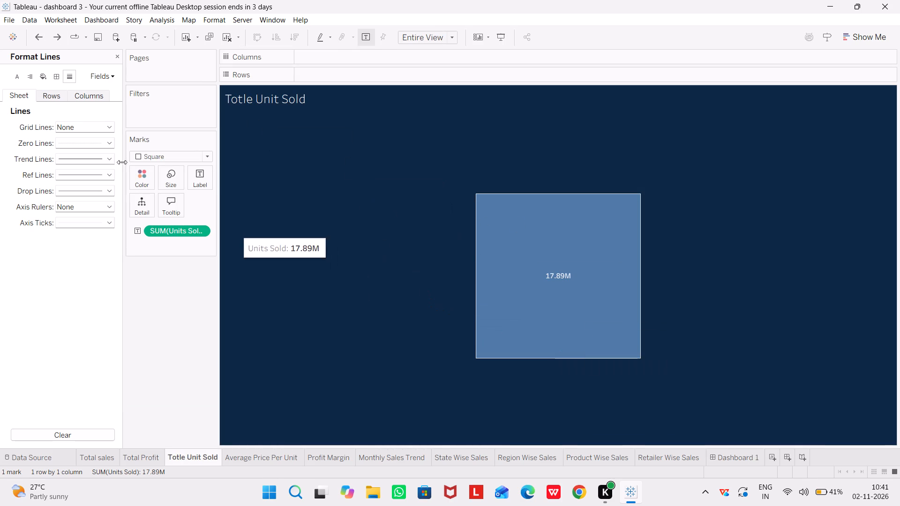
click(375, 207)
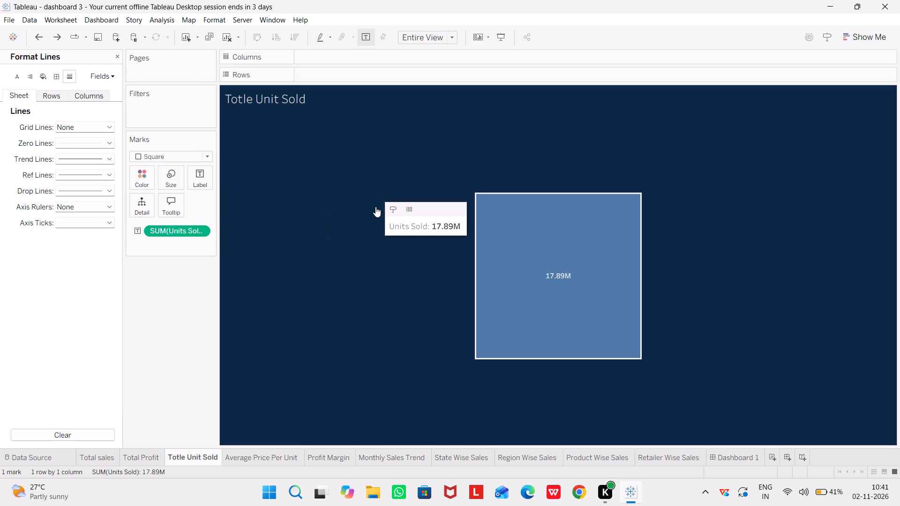
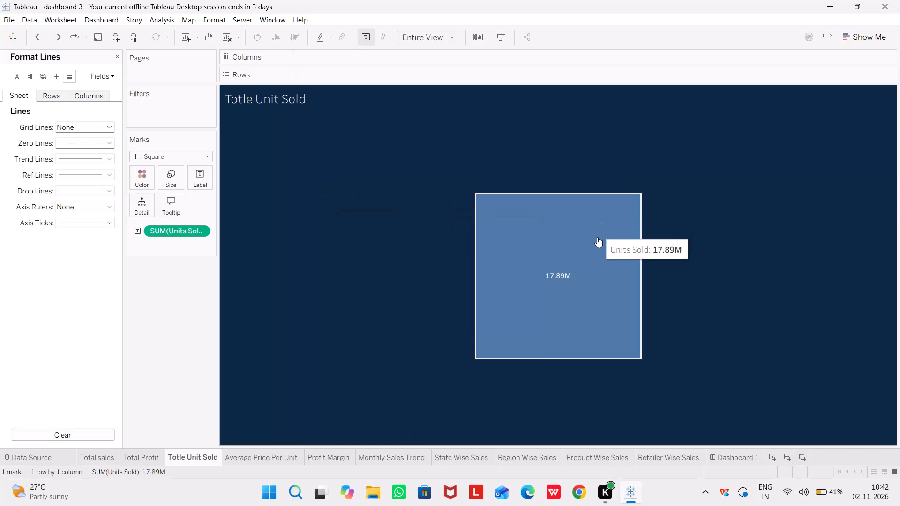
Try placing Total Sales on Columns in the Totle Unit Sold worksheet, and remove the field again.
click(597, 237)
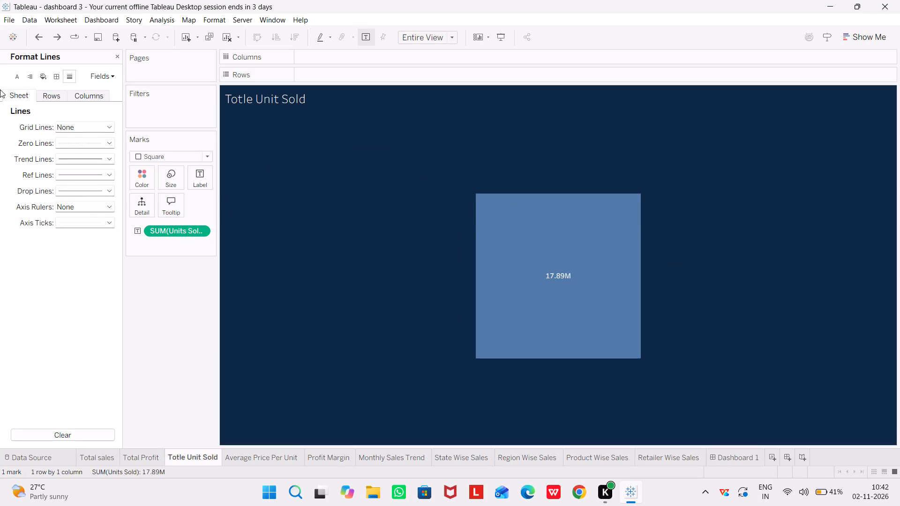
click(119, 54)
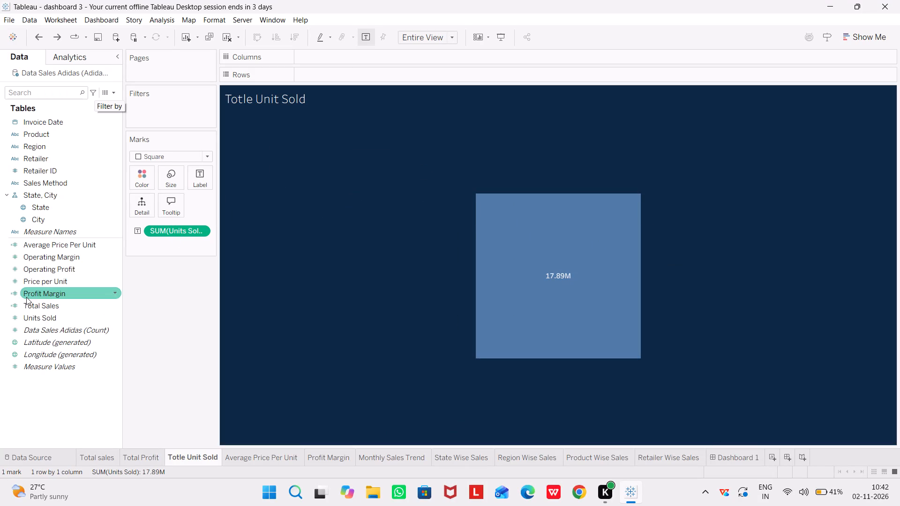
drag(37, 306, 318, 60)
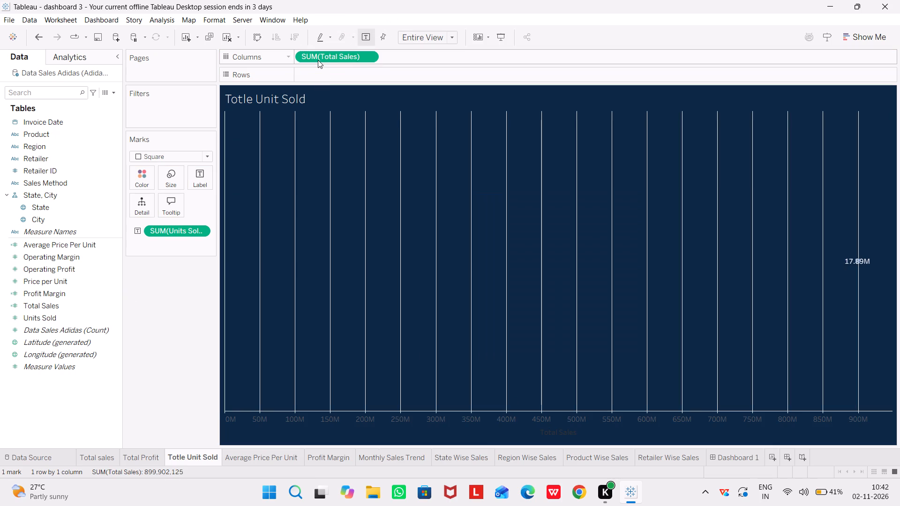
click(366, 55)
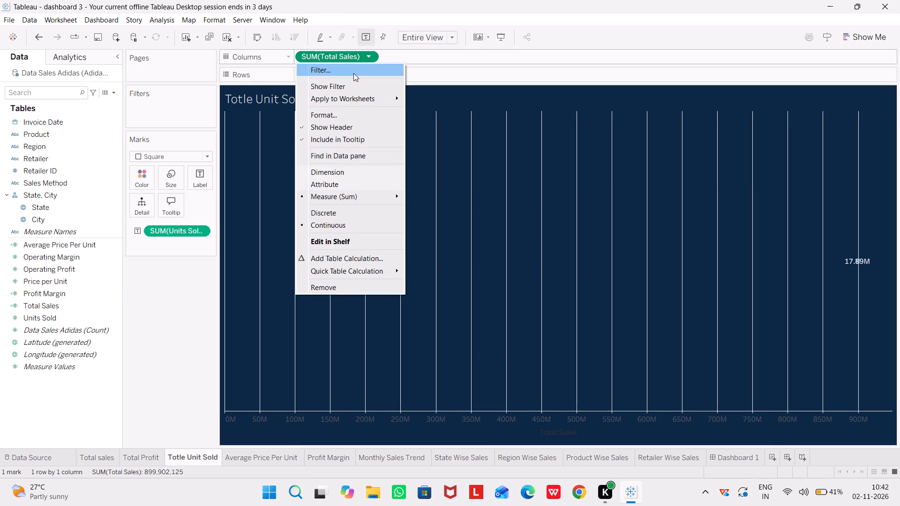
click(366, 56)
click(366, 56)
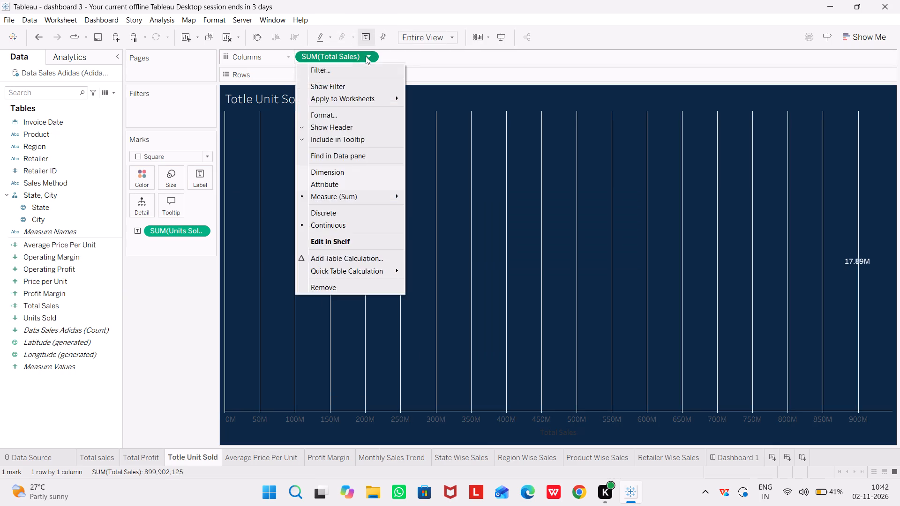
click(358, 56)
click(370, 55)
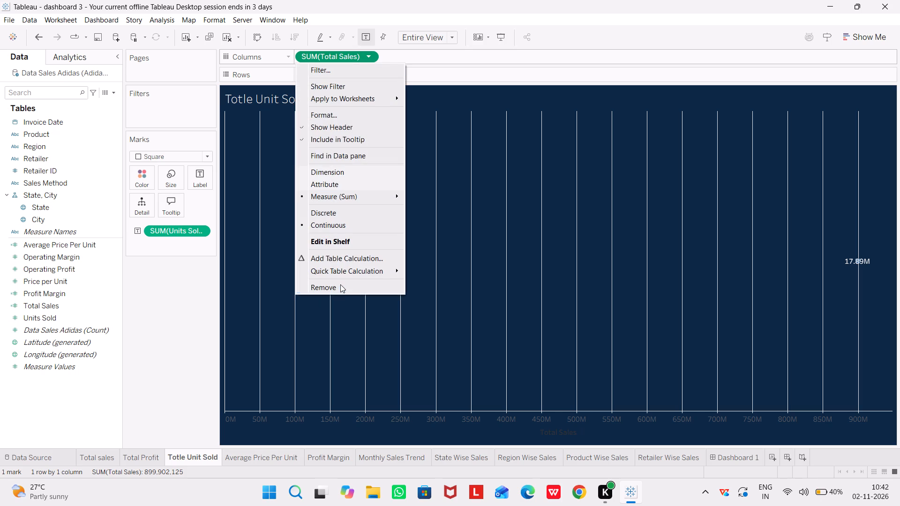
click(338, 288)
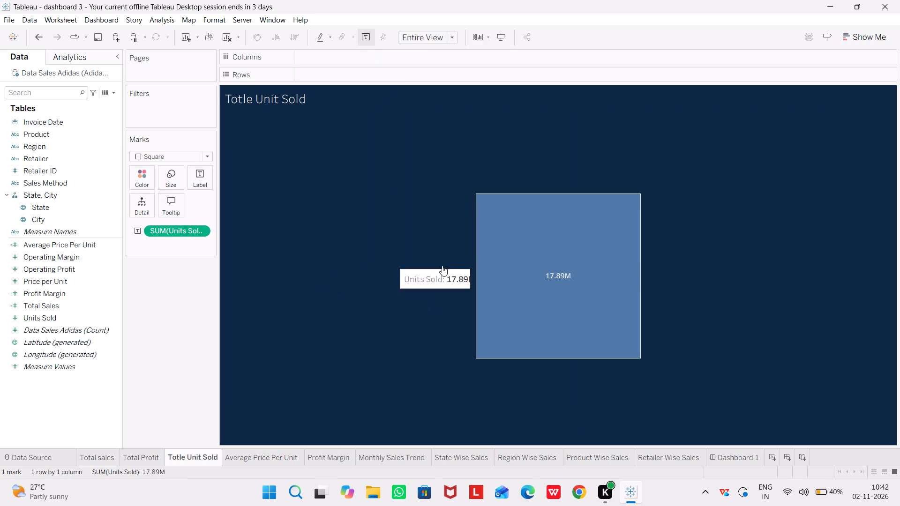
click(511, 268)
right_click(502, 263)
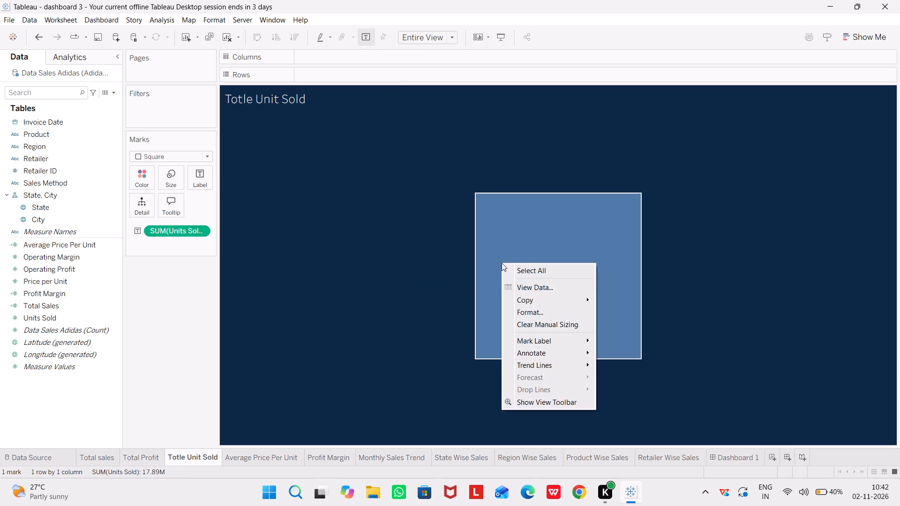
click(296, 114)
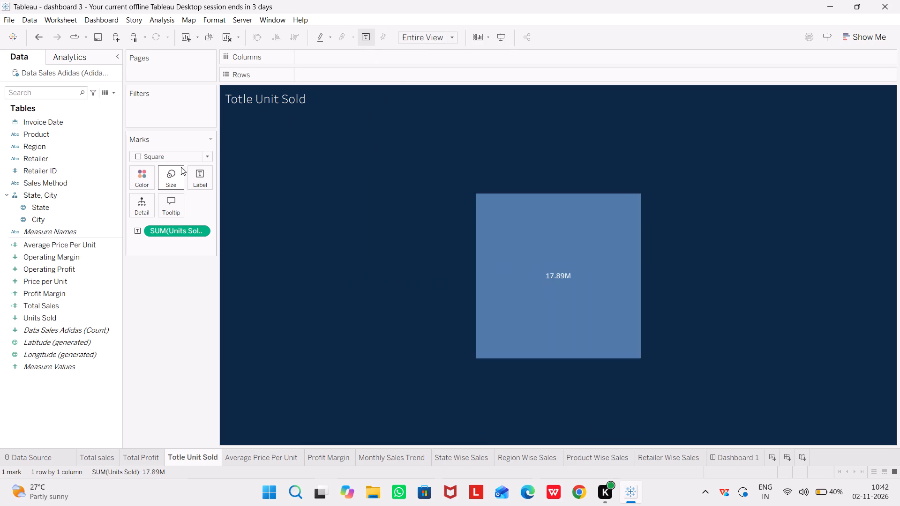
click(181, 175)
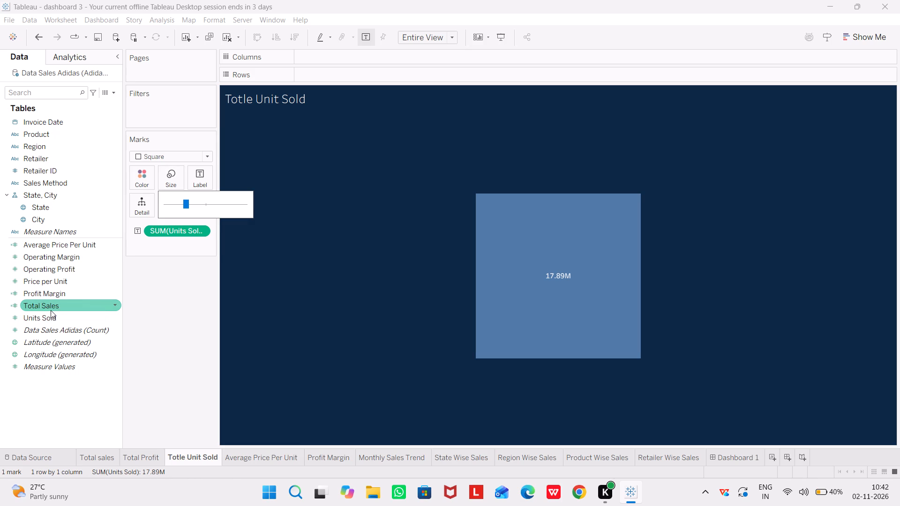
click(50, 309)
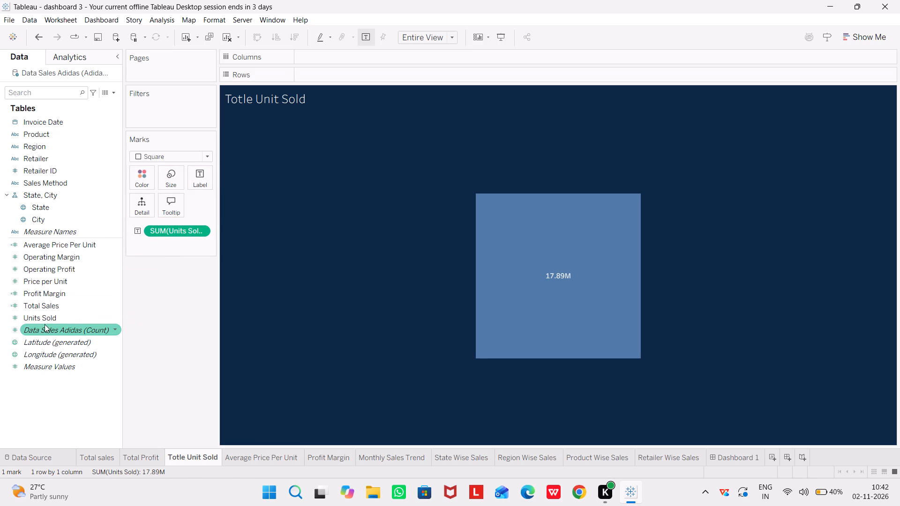
Size the square mark on the Totle Unit Sold worksheet by Units Sold and enlarge it to fill the view.
drag(45, 319, 160, 179)
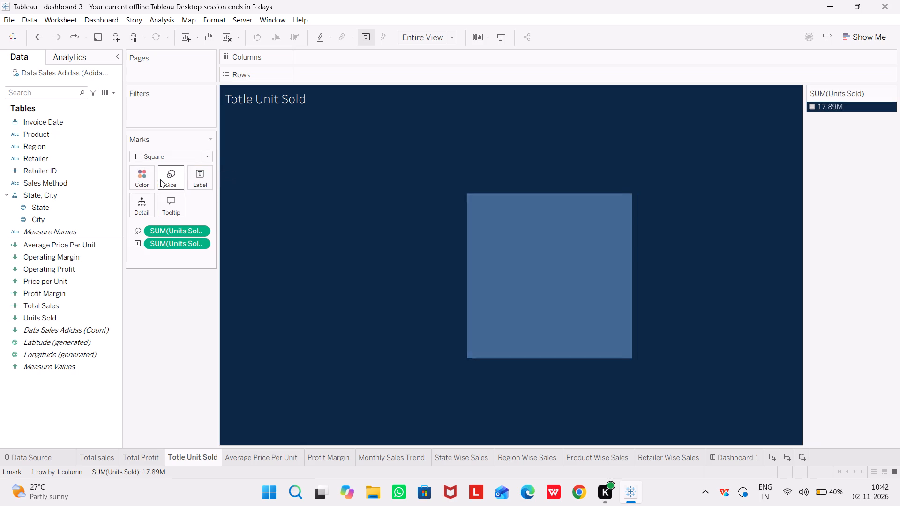
click(200, 231)
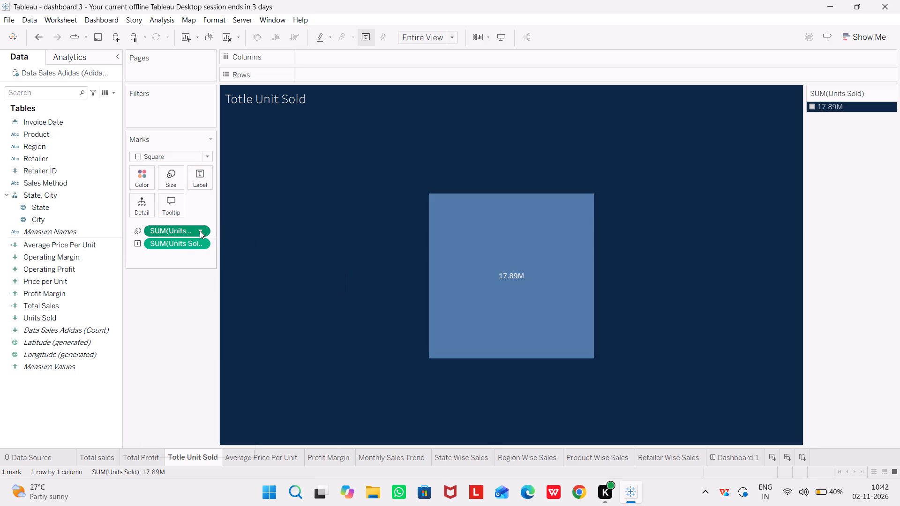
click(171, 181)
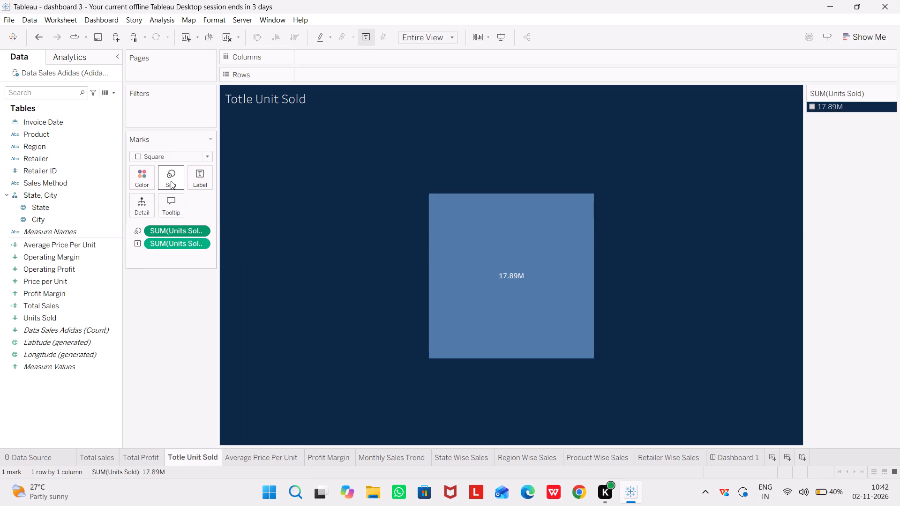
click(171, 181)
click(228, 208)
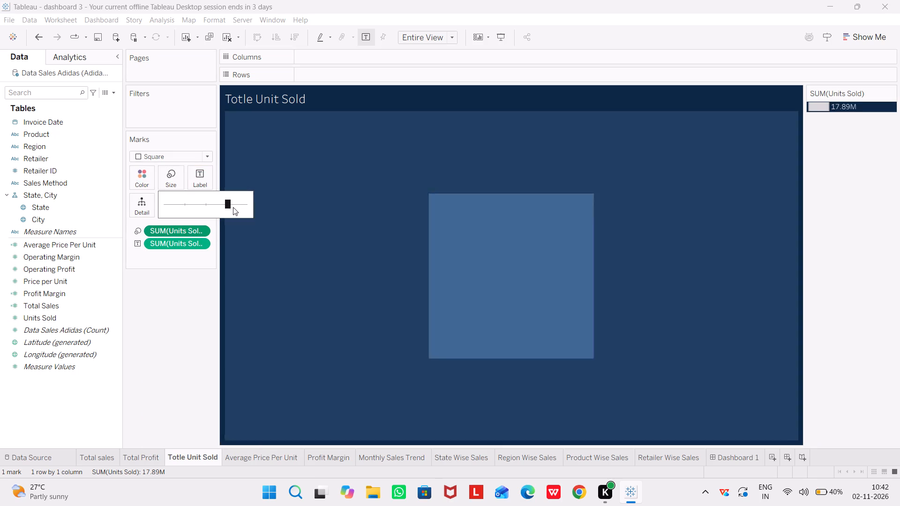
click(237, 207)
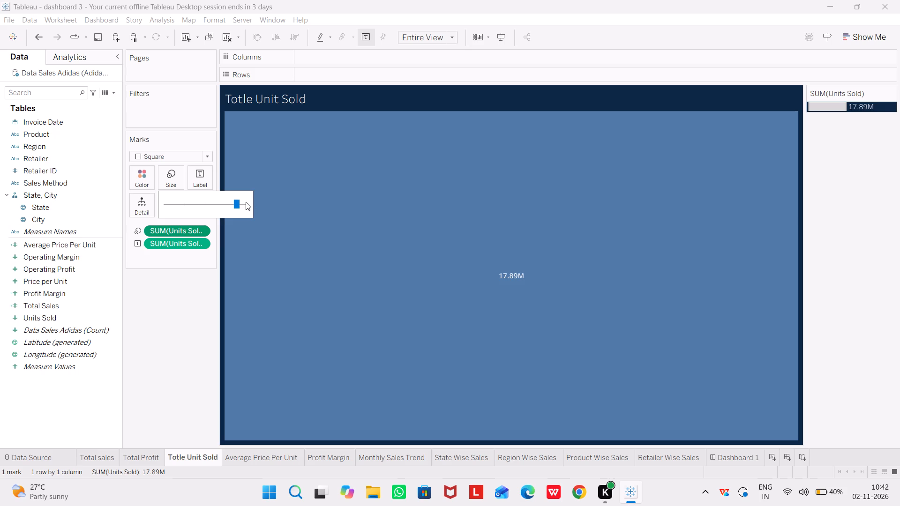
click(246, 202)
Insert "Total units sold" before the <Sheet Name> placeholder in the Totle Unit Sold worksheet's title.
click(243, 95)
right_click(243, 95)
right_click(243, 95)
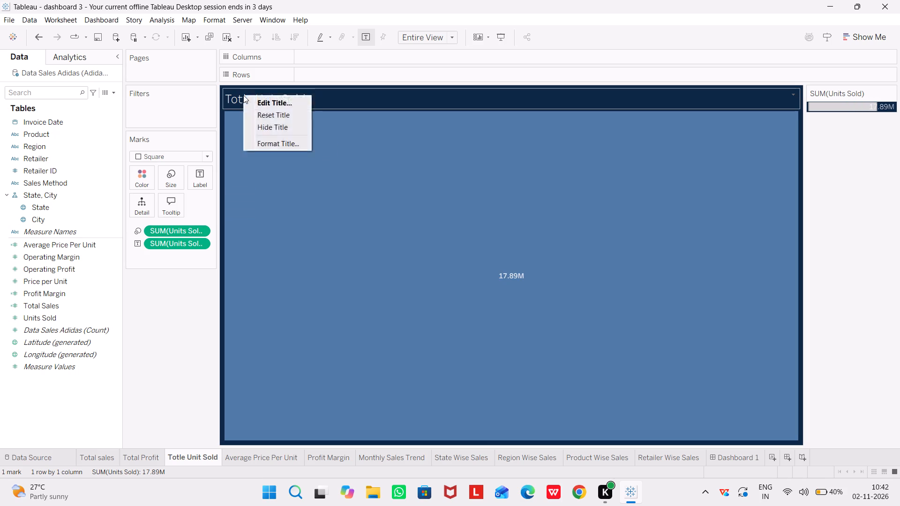
right_click(243, 95)
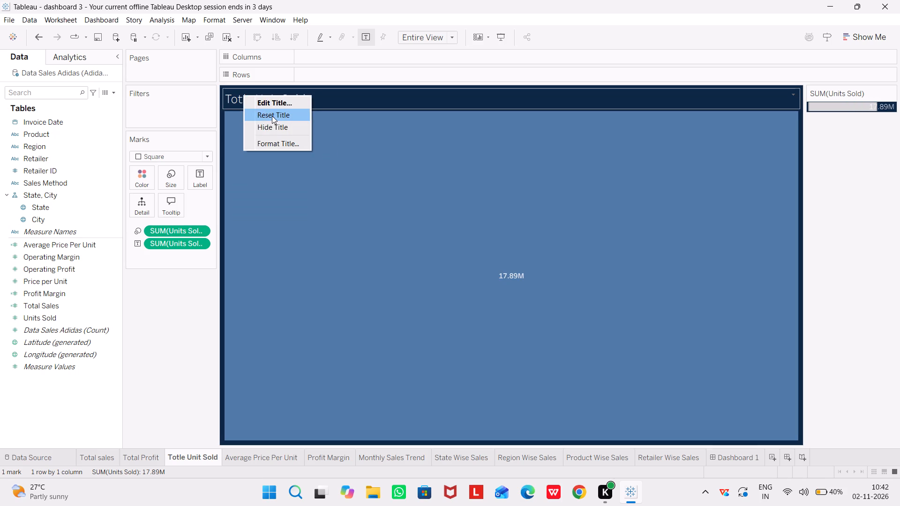
click(269, 106)
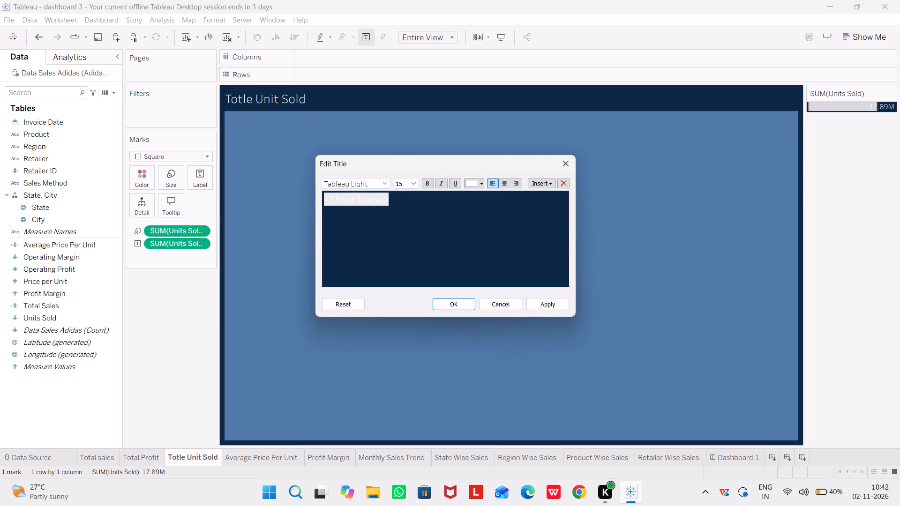
text(Total)
key(space)
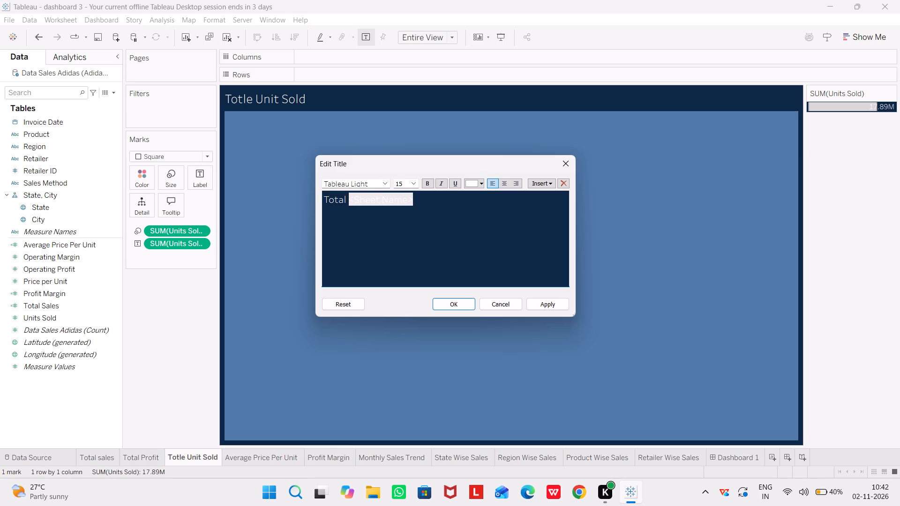
text(units s)
text(old)
click(445, 299)
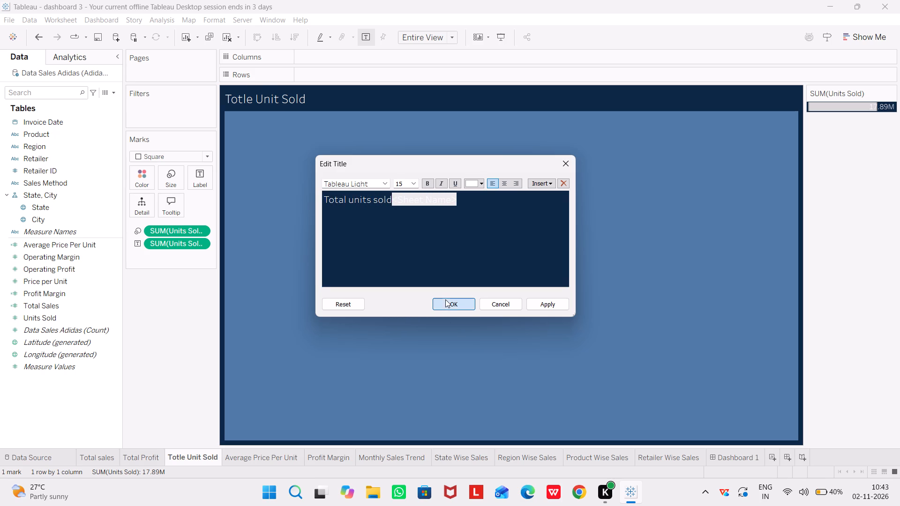
Delete the <Sheet Name> placeholder from the worksheet title, leaving only "Total units sold".
click(307, 96)
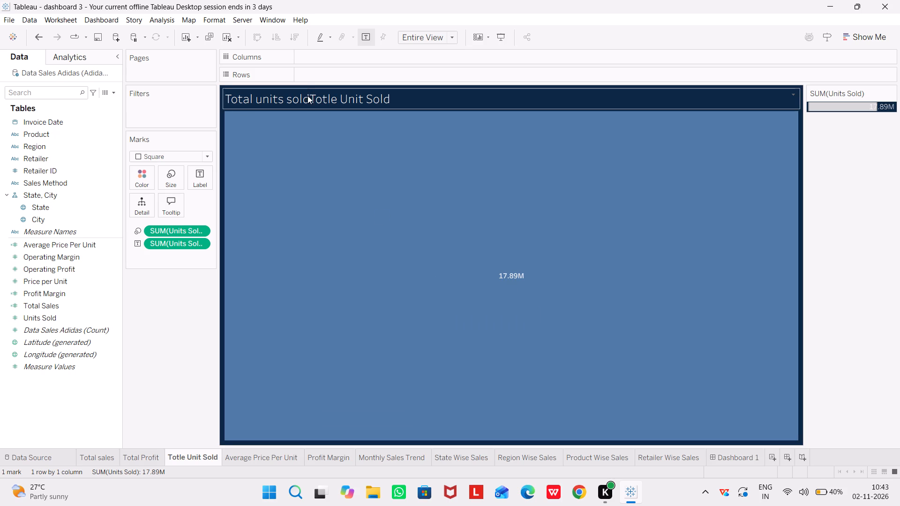
right_click(307, 96)
click(323, 102)
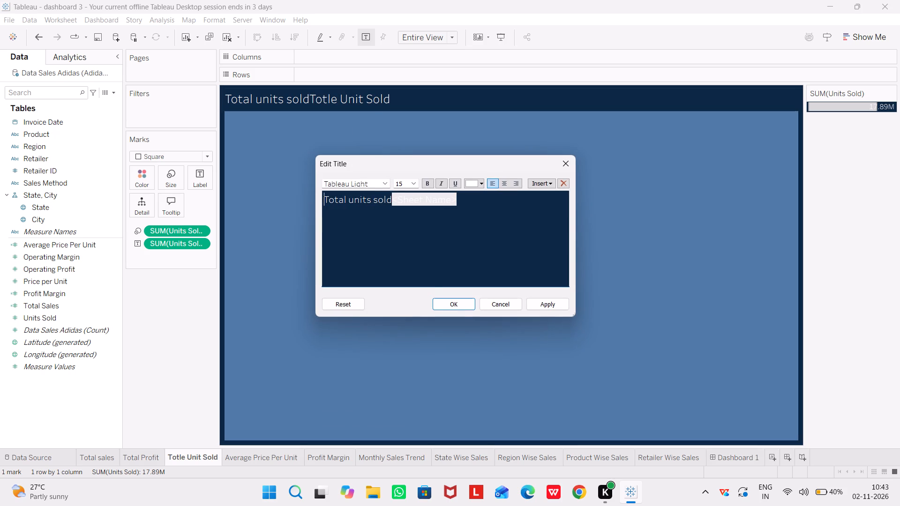
drag(455, 200, 394, 199)
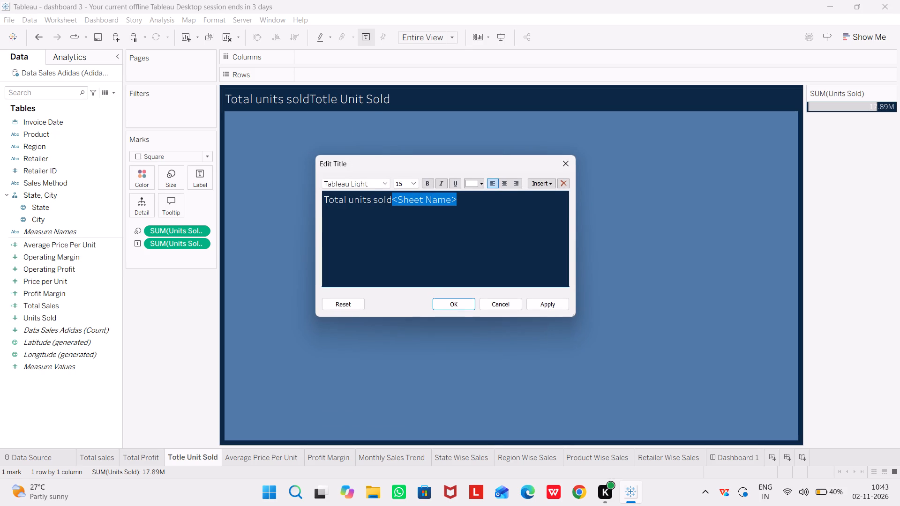
key(BackSpace)
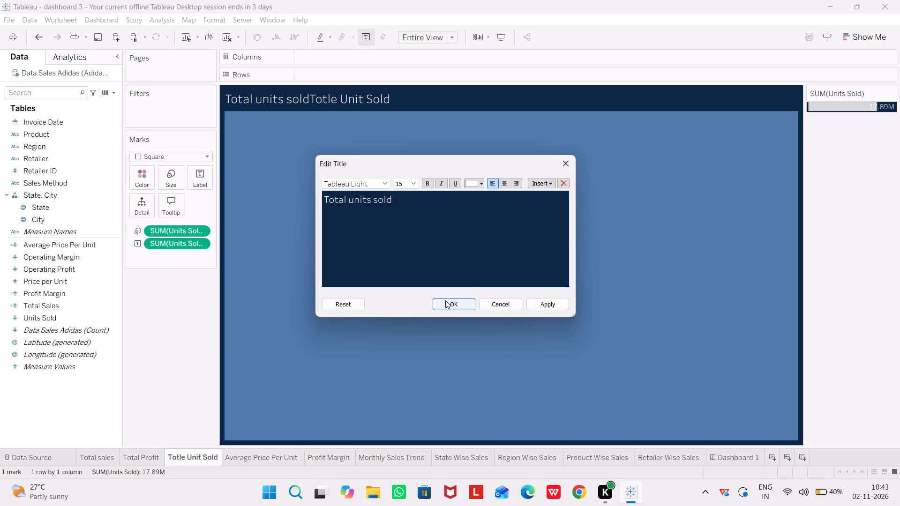
click(445, 300)
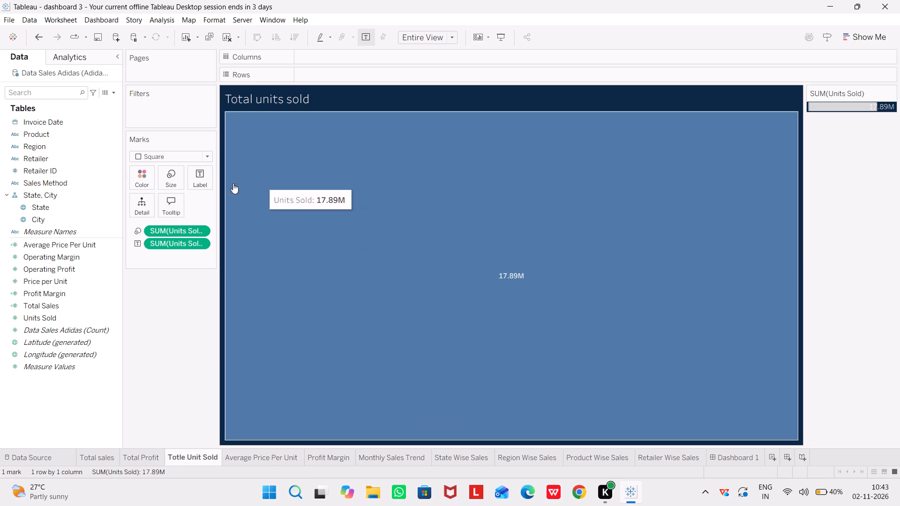
Check the label alignment settings for the value on the Totle Unit Sold worksheet.
click(200, 182)
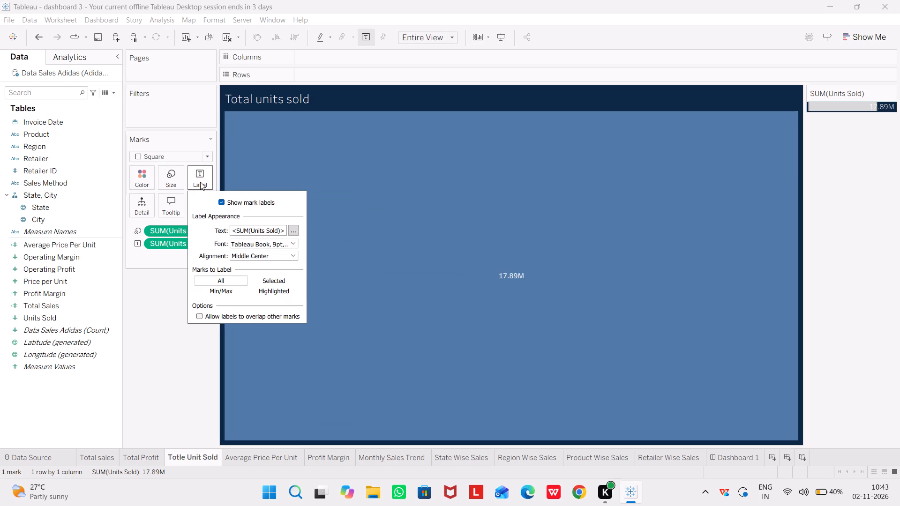
click(262, 253)
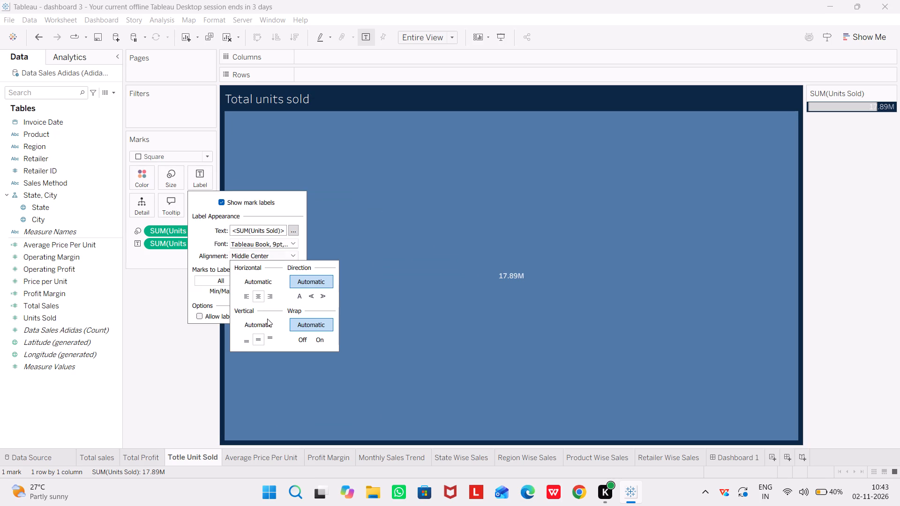
click(372, 269)
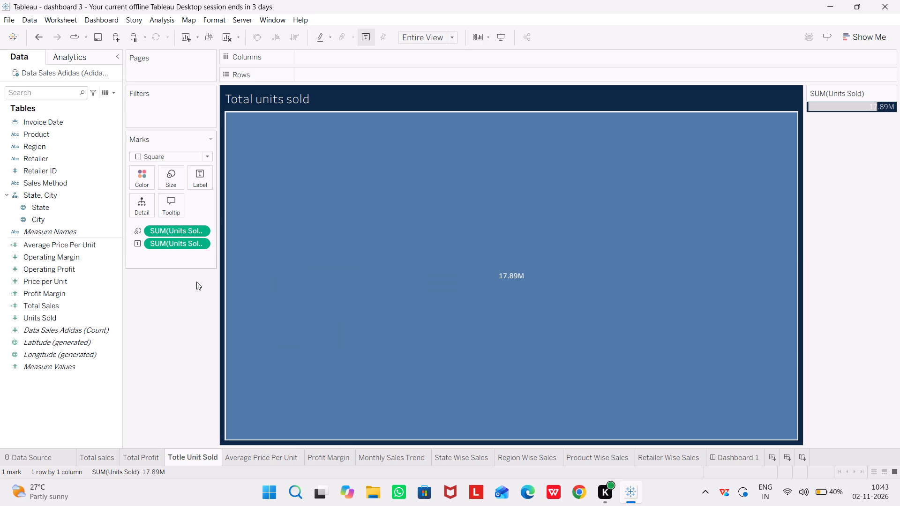
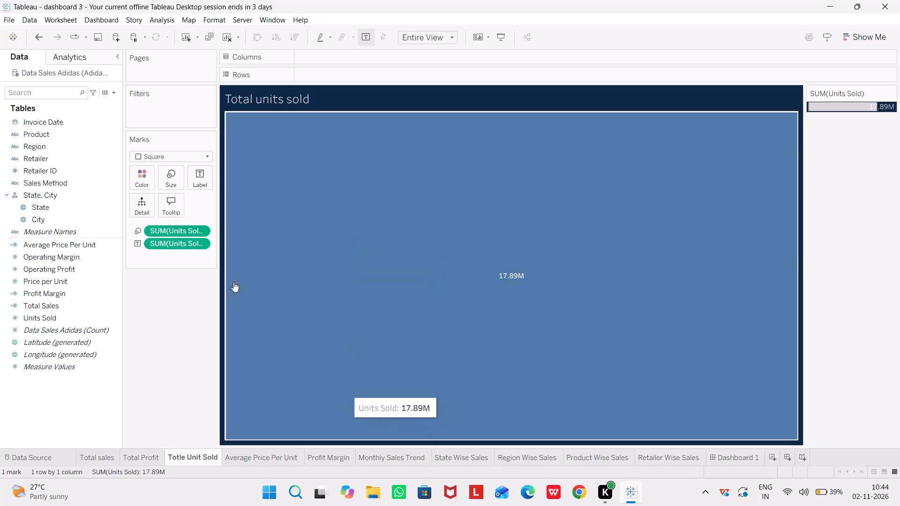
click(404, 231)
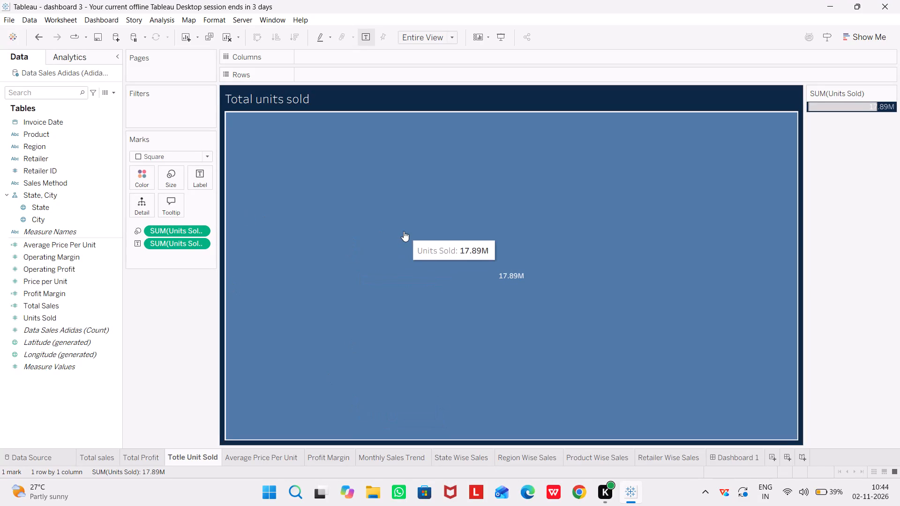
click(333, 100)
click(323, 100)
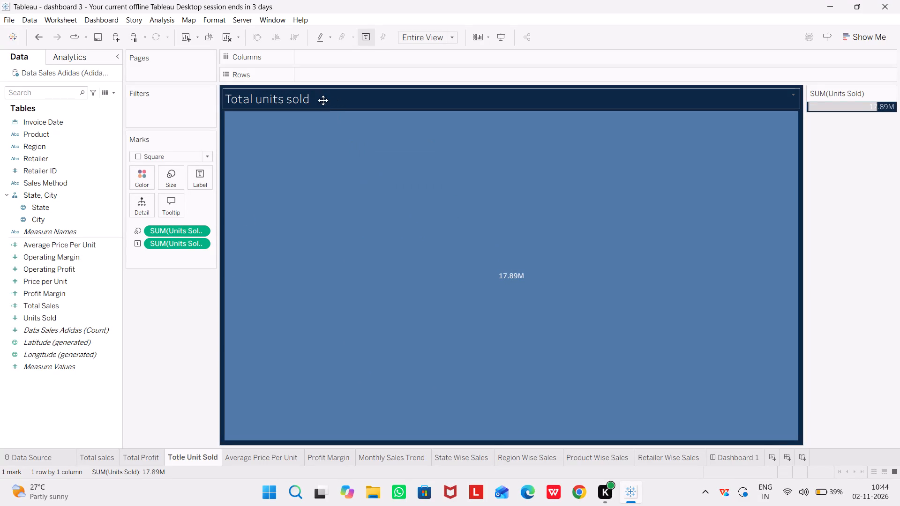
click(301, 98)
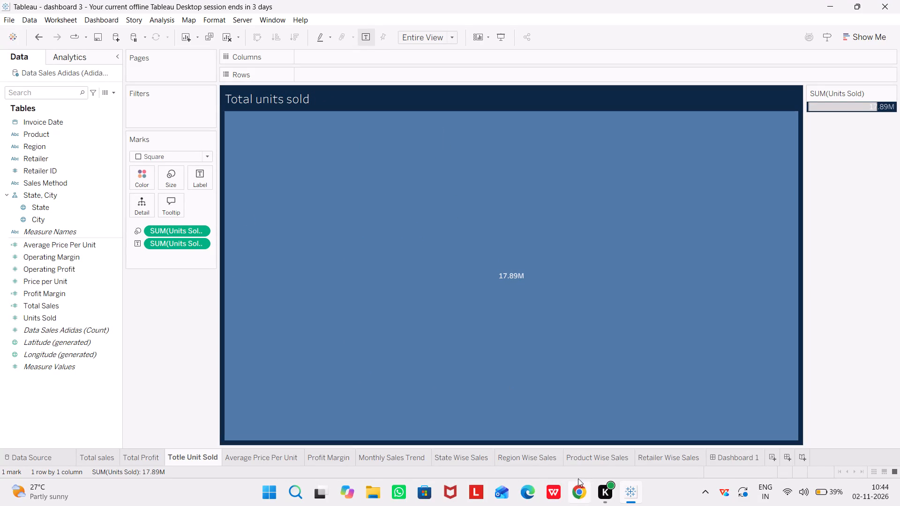
Check the Total Unit Sold and Total Profit cards on Dashboard 1, and return to the Totle Unit Sold worksheet.
click(720, 452)
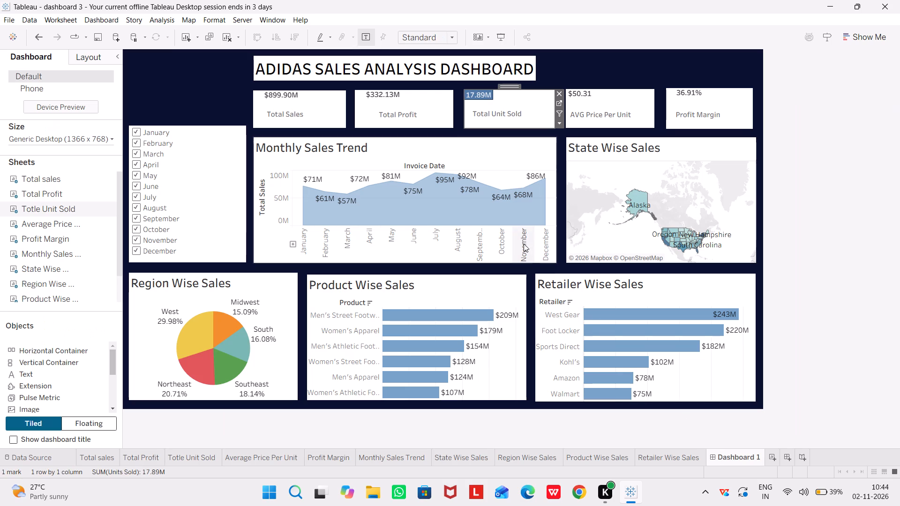
click(511, 108)
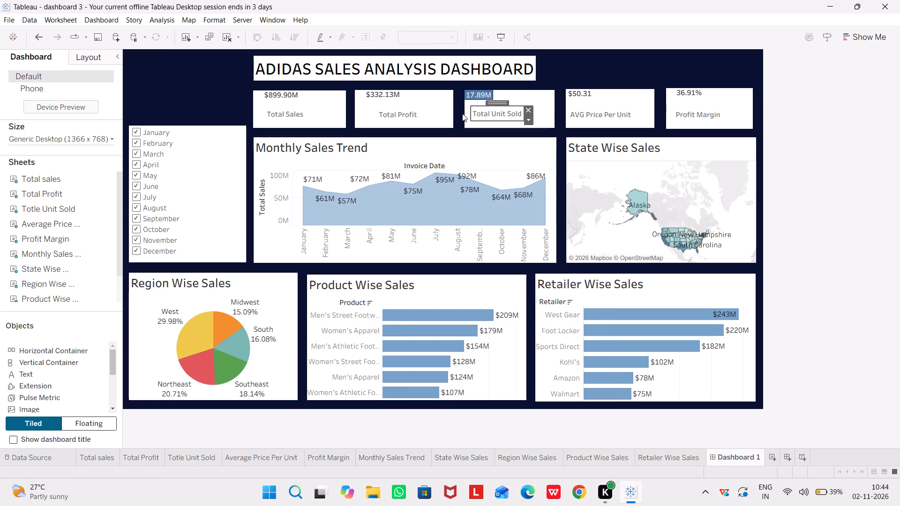
click(425, 102)
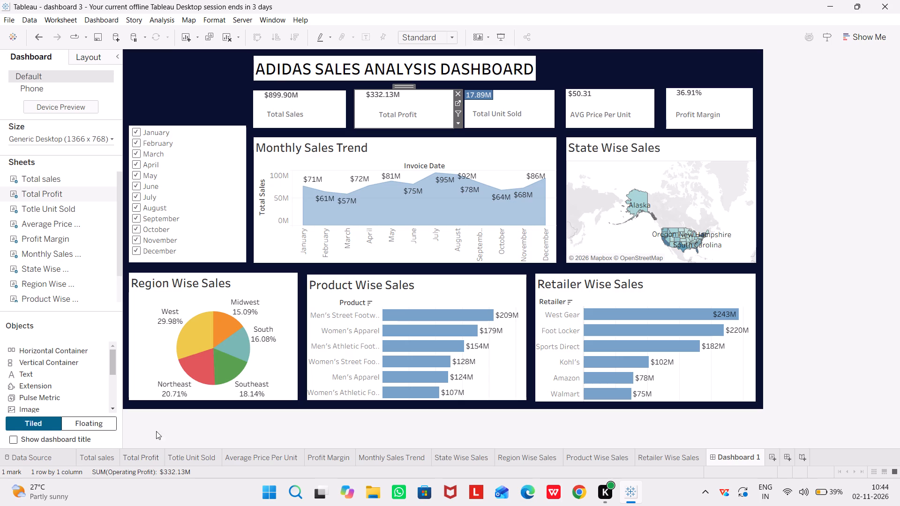
click(181, 451)
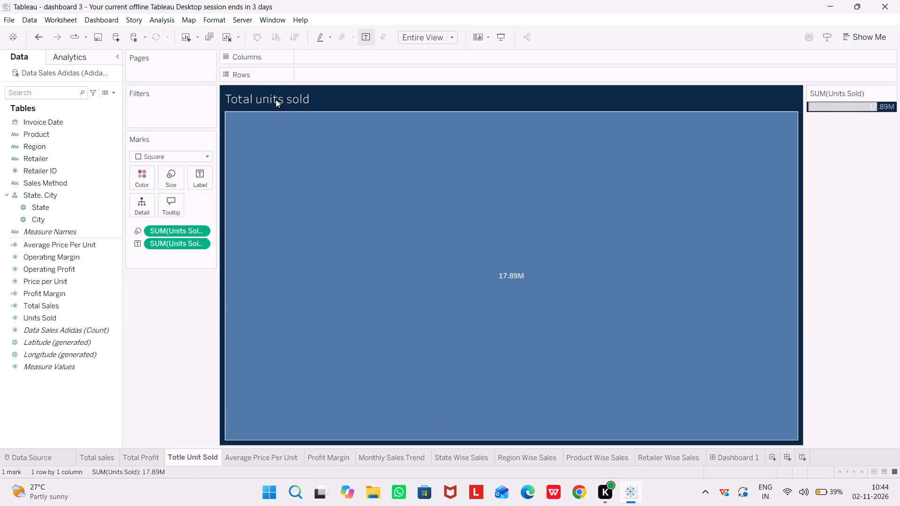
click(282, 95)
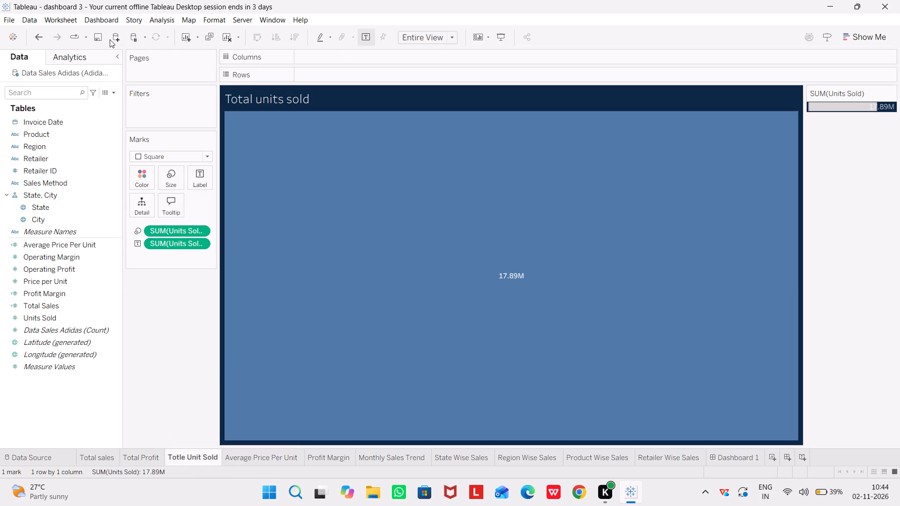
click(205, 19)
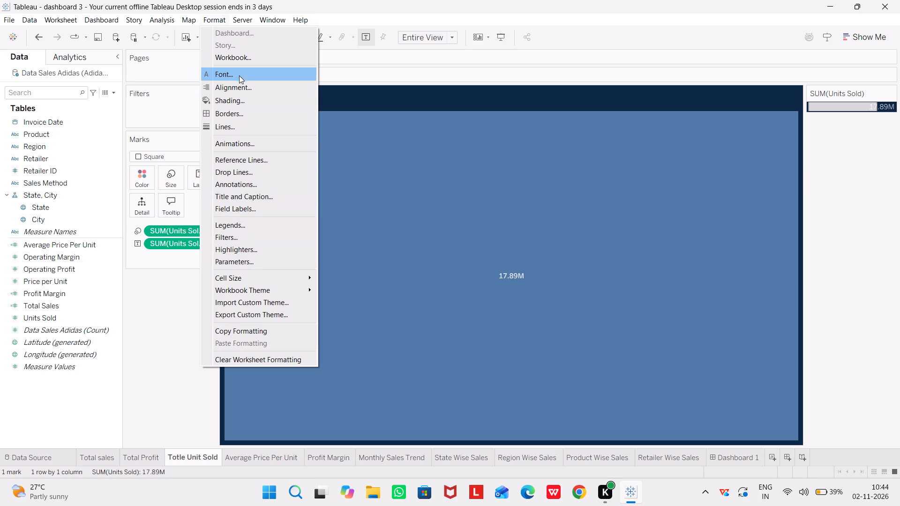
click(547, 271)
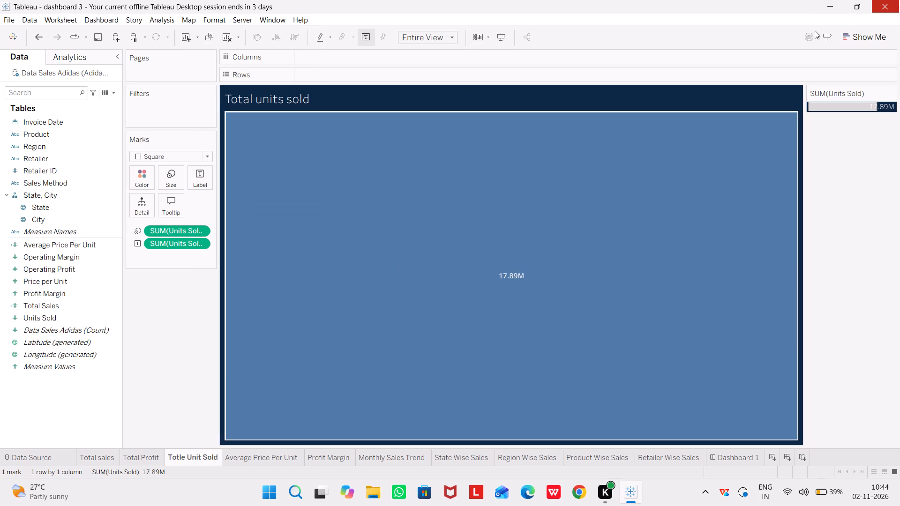
Close the dashboard 3 workbook window.
click(888, 7)
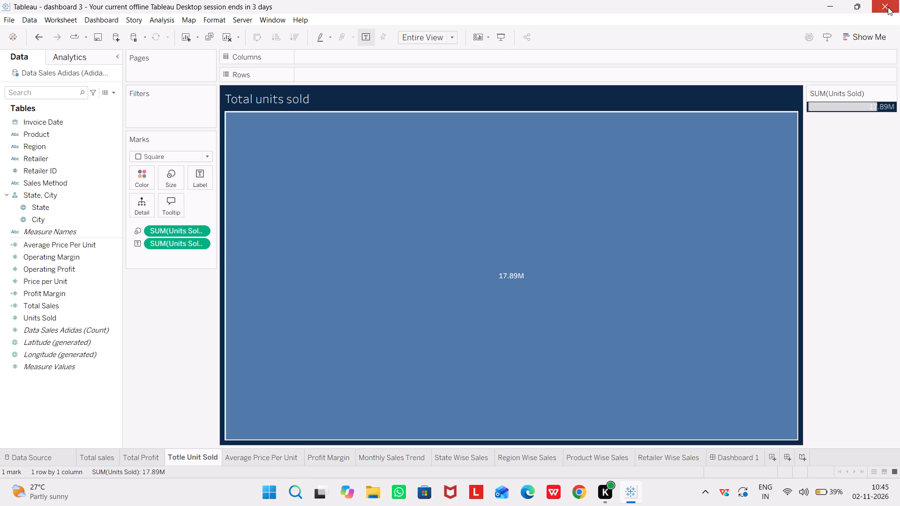
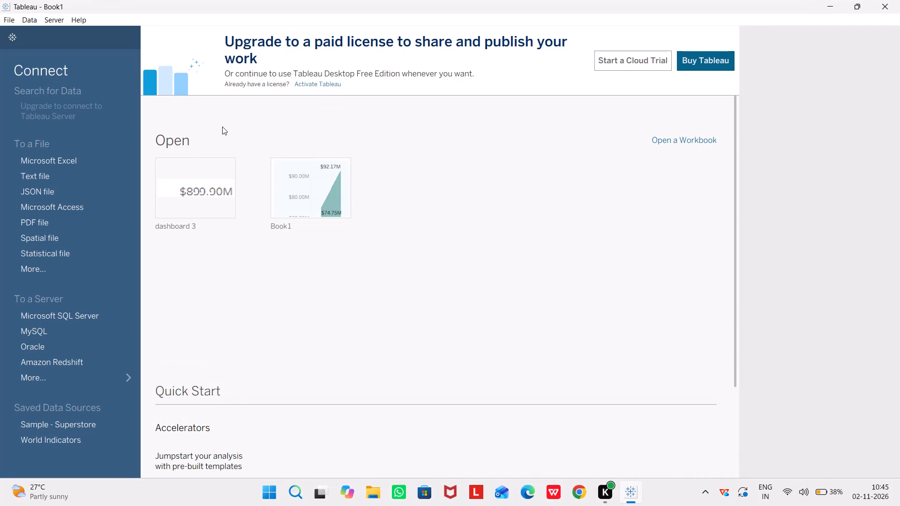
Reopen the dashboard 3 workbook.
double_click(202, 213)
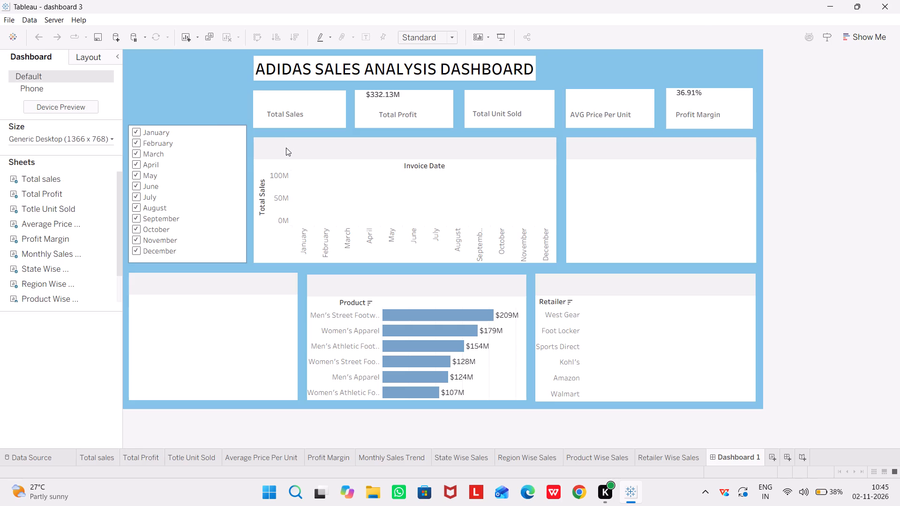
Examine Dashboard 1's title, KPI cards, month filter and sales charts one by one.
click(196, 106)
click(552, 53)
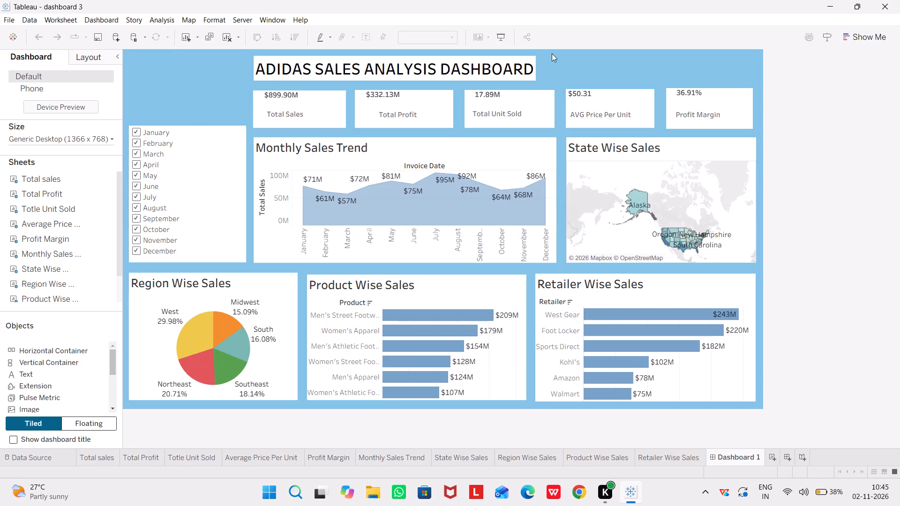
click(321, 78)
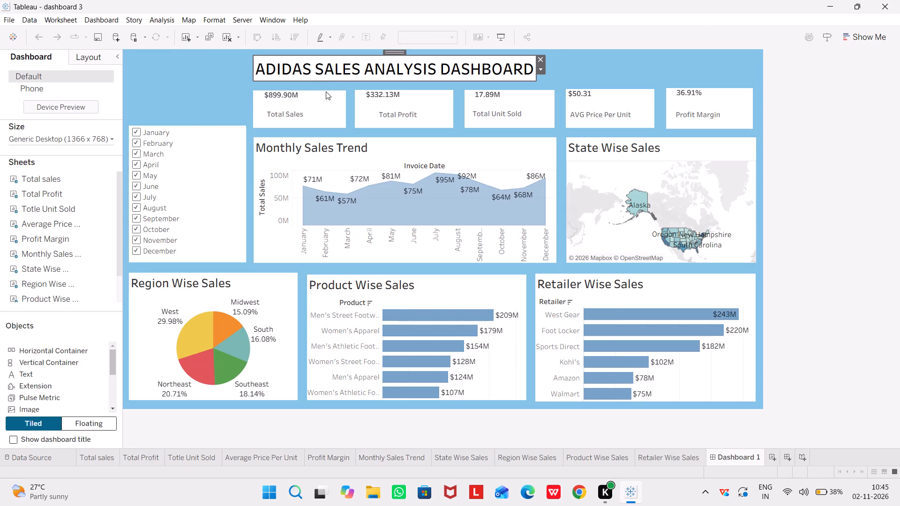
click(327, 99)
click(394, 94)
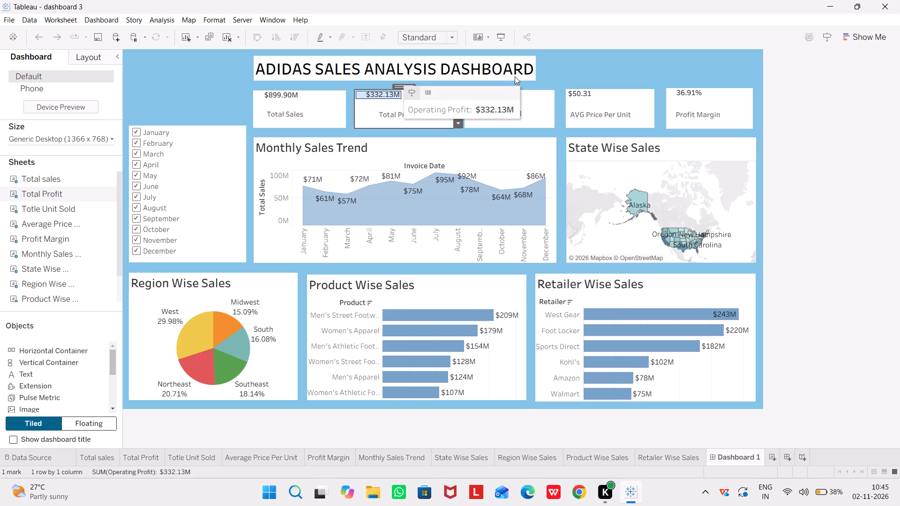
click(531, 96)
click(648, 86)
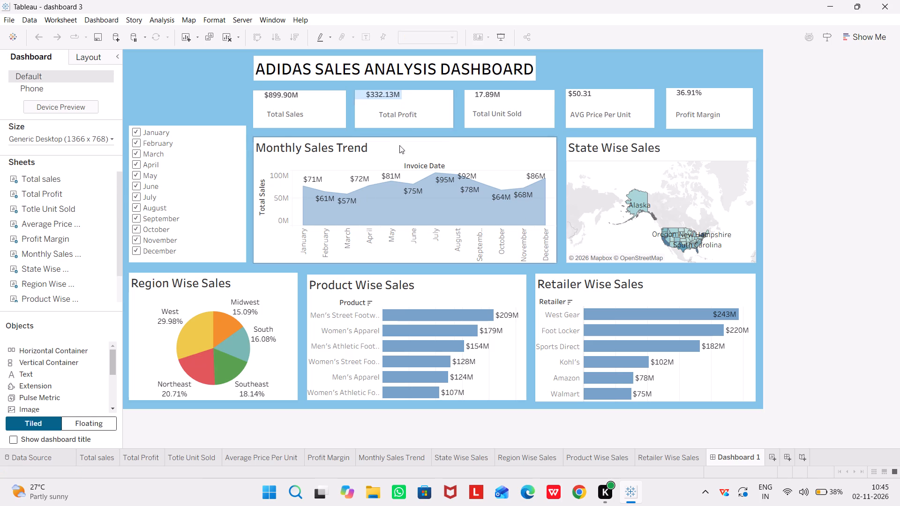
click(325, 152)
click(241, 187)
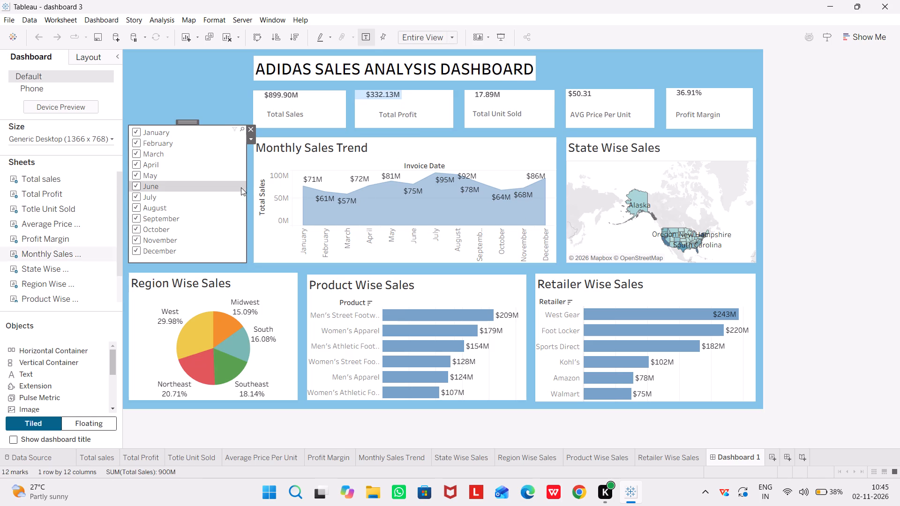
click(580, 148)
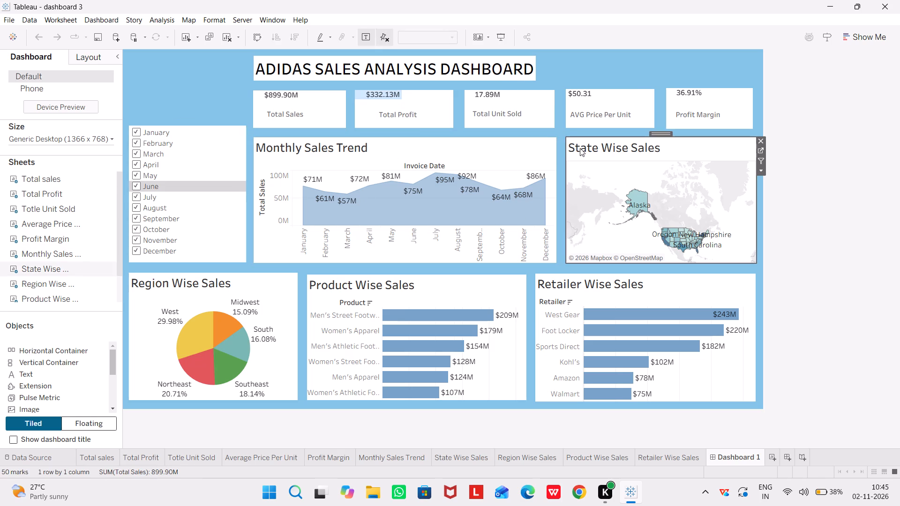
click(487, 289)
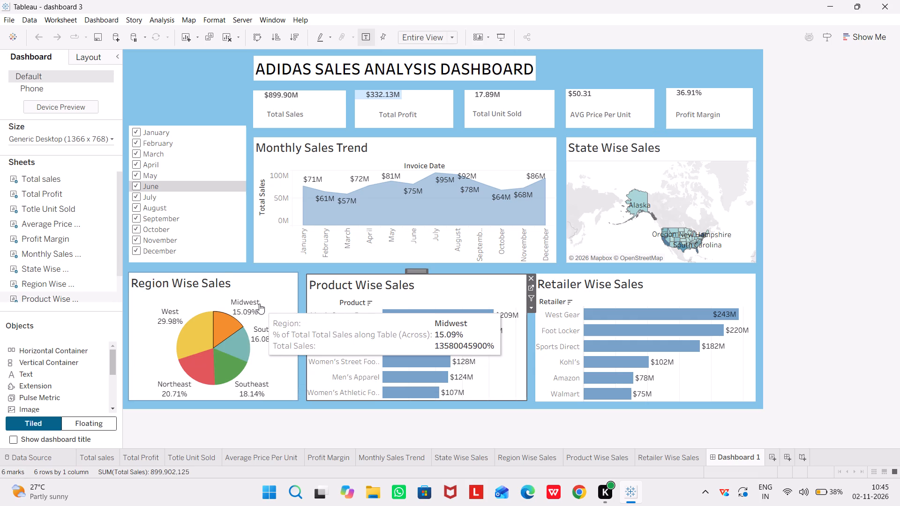
click(259, 304)
click(638, 276)
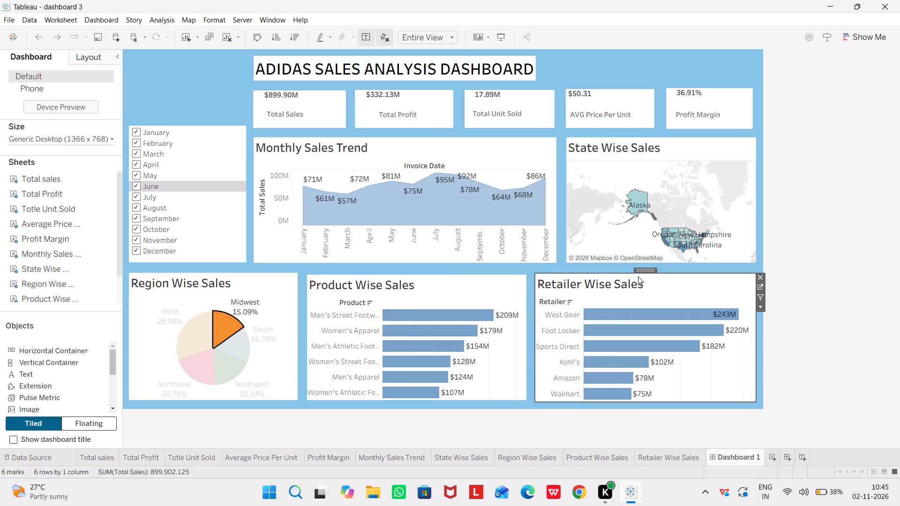
click(270, 292)
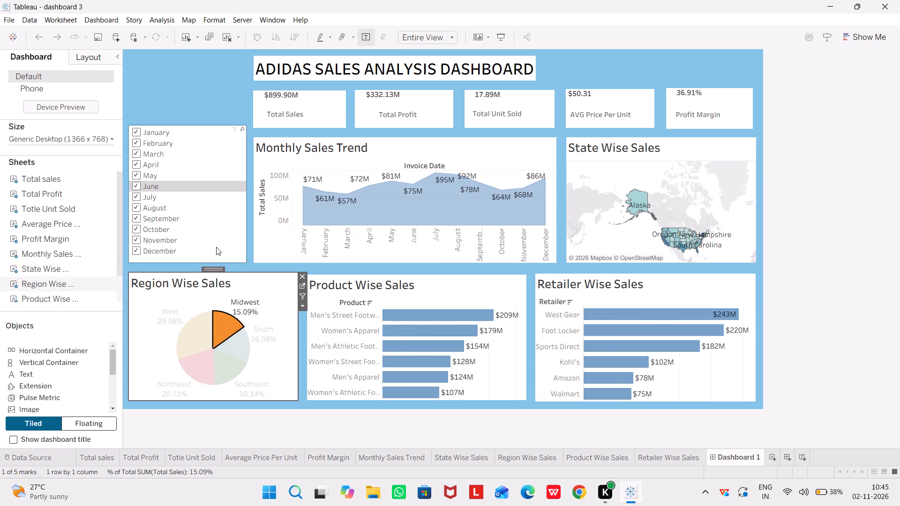
click(219, 247)
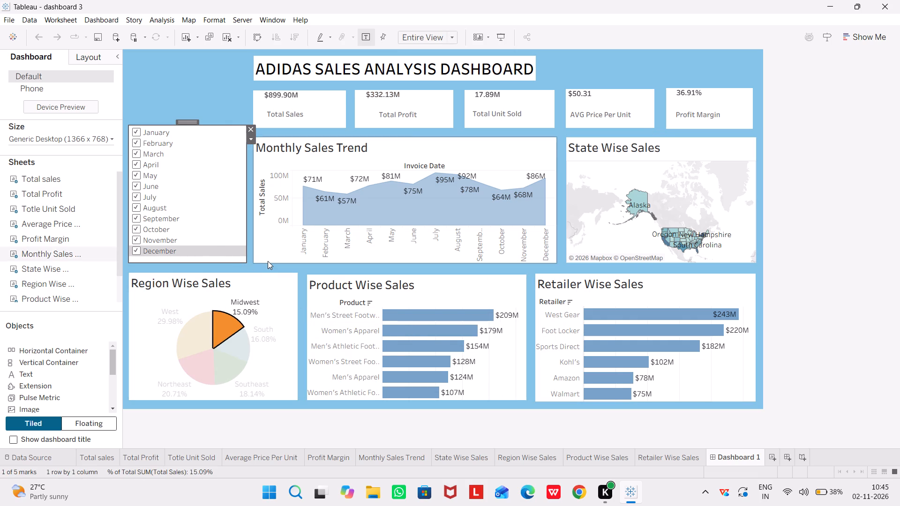
click(268, 261)
click(570, 249)
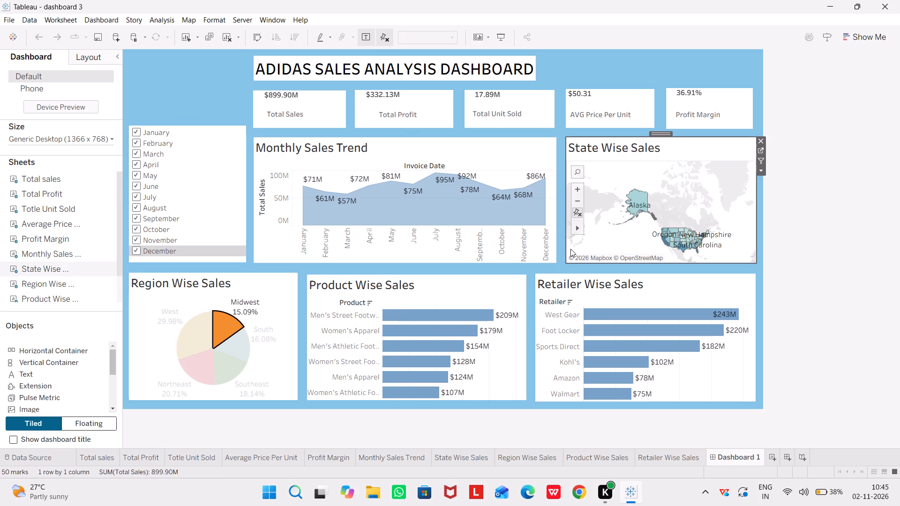
click(750, 126)
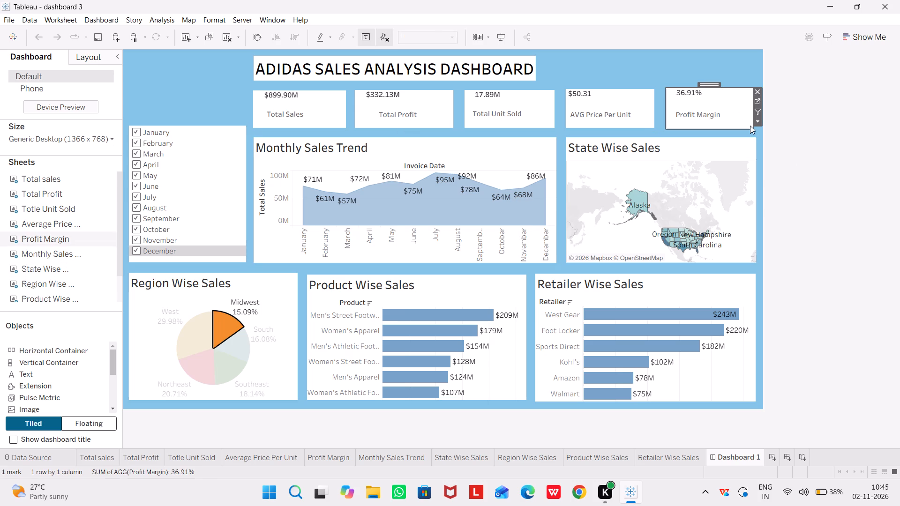
click(652, 125)
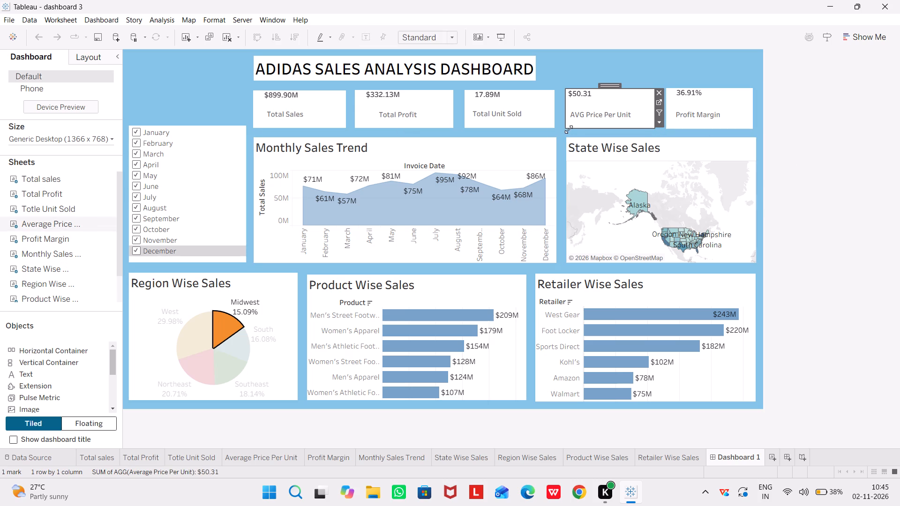
click(544, 127)
click(433, 126)
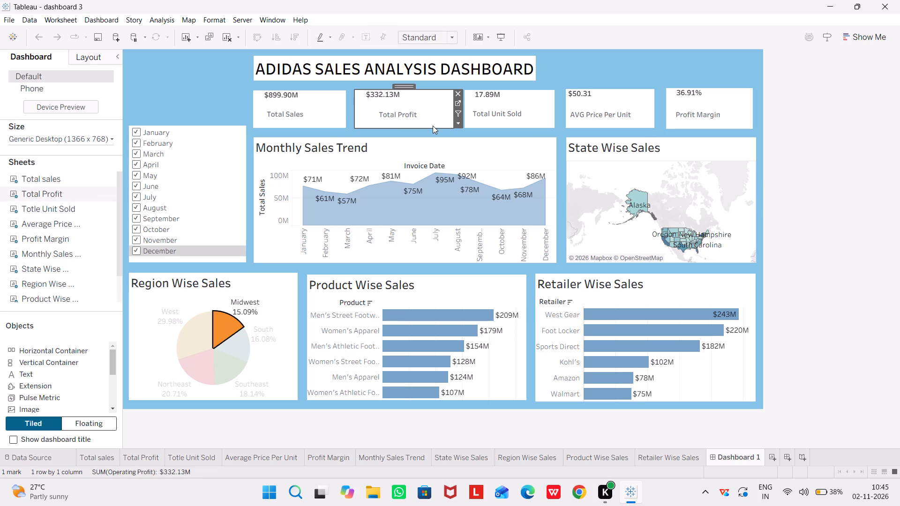
click(332, 126)
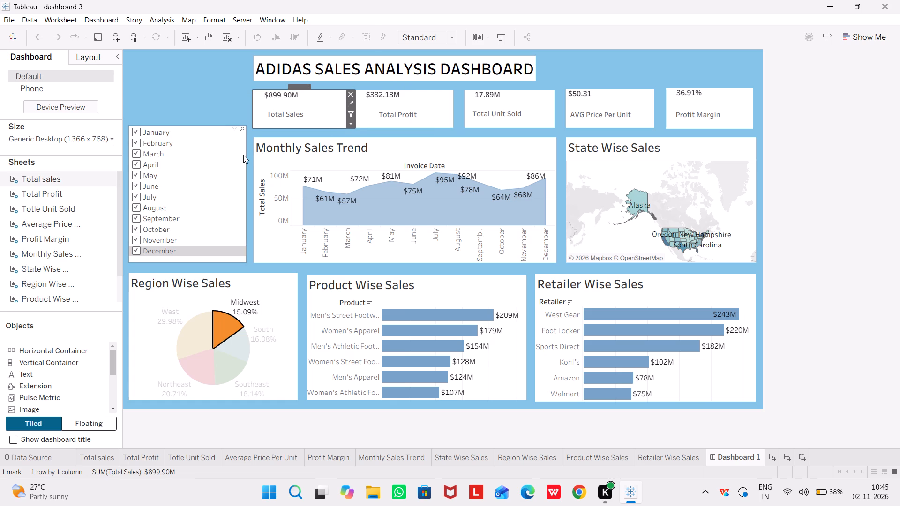
Examine the empty areas and spacing around the month filter, KPI cards and charts on Dashboard 1, clearing the Midwest pie slice selection.
click(243, 155)
click(195, 117)
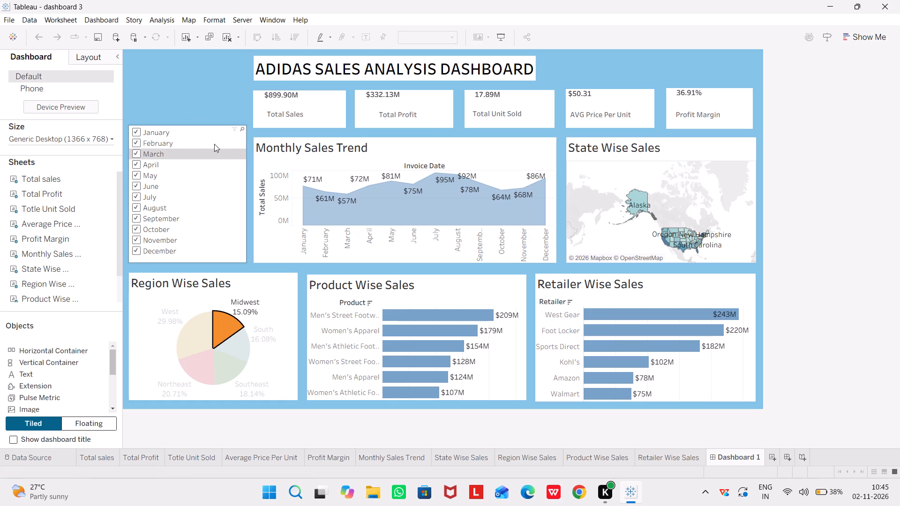
click(256, 130)
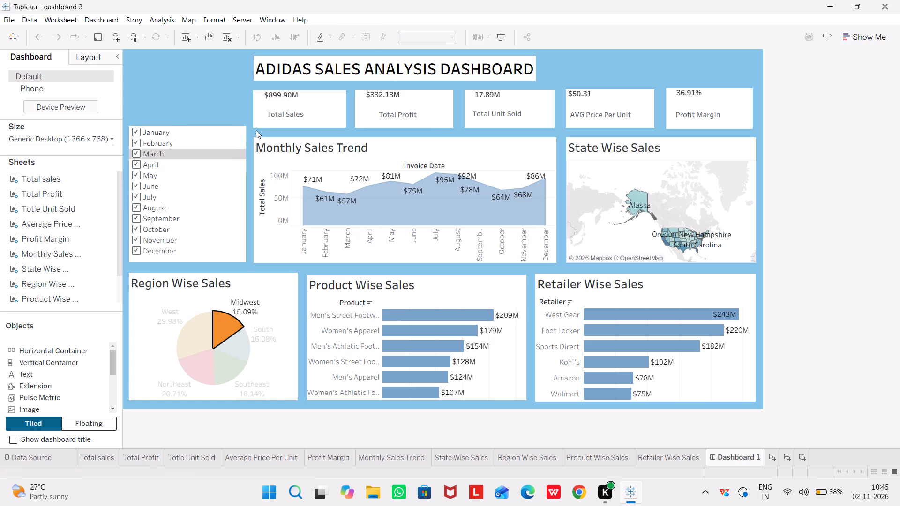
click(248, 125)
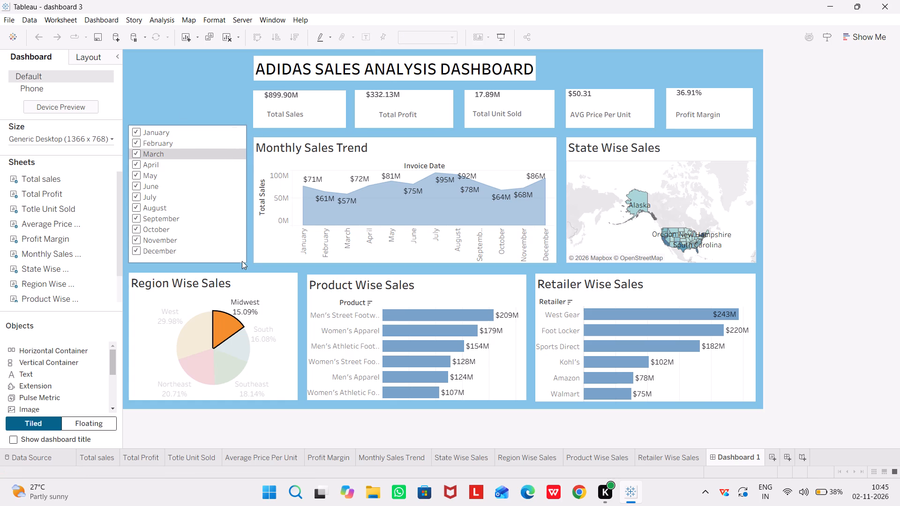
click(248, 266)
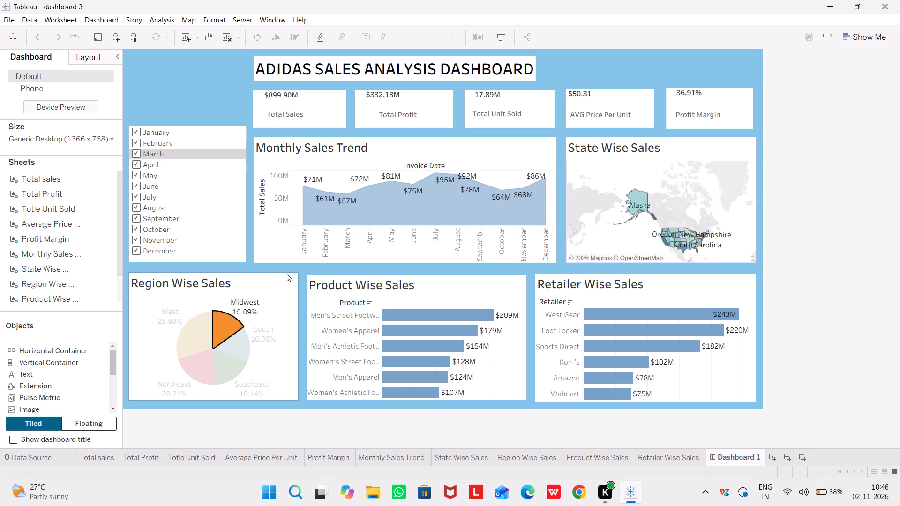
click(302, 268)
click(277, 277)
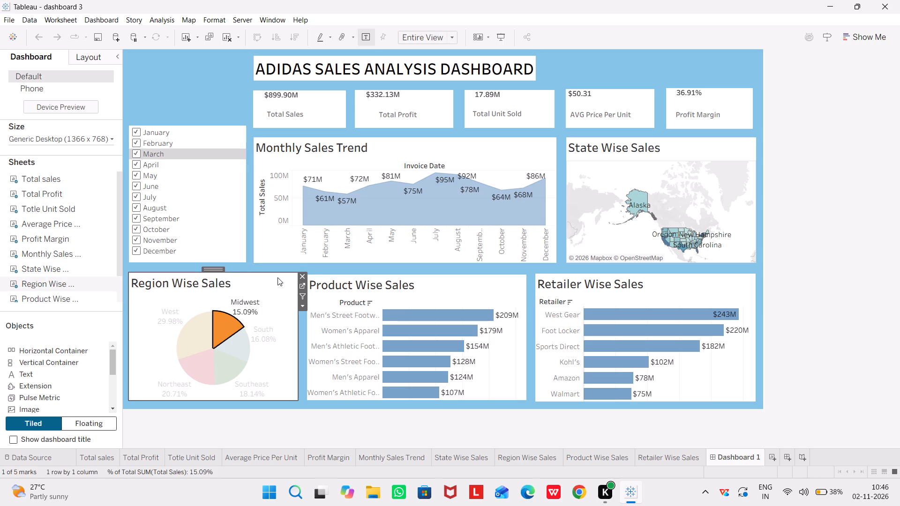
click(249, 253)
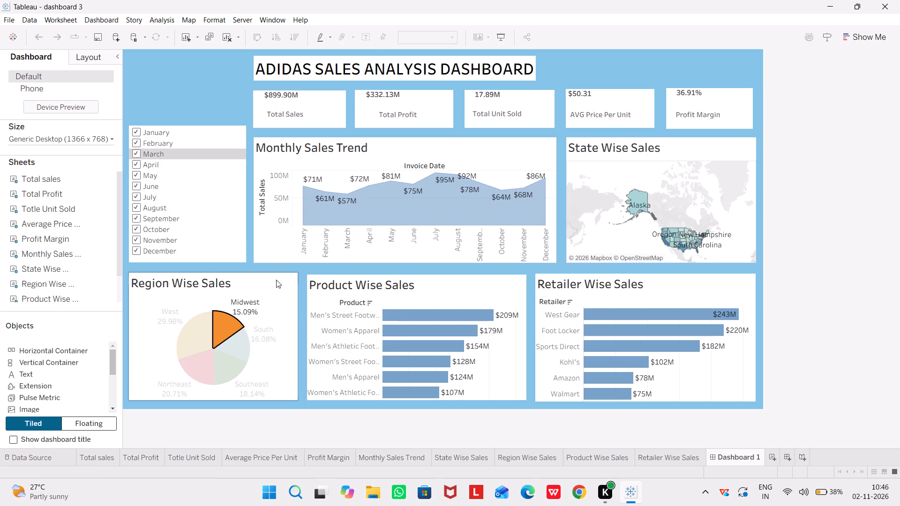
double_click(216, 319)
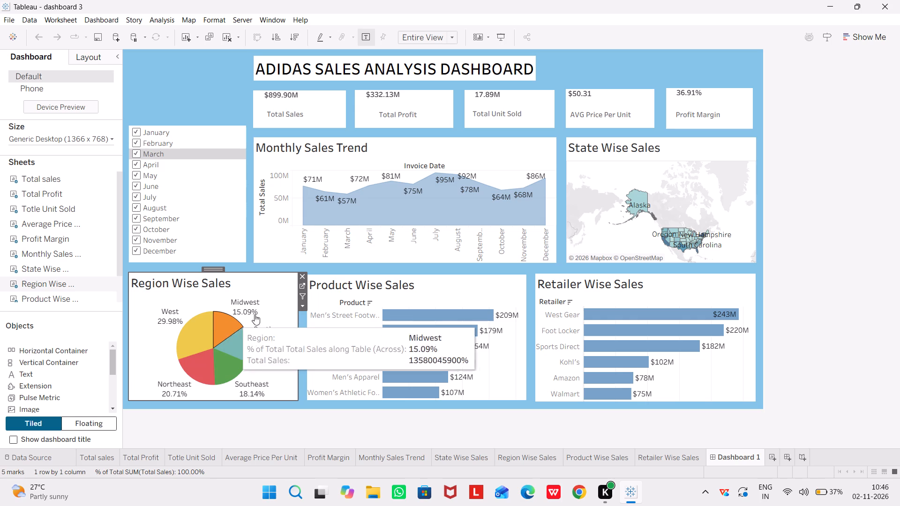
click(357, 271)
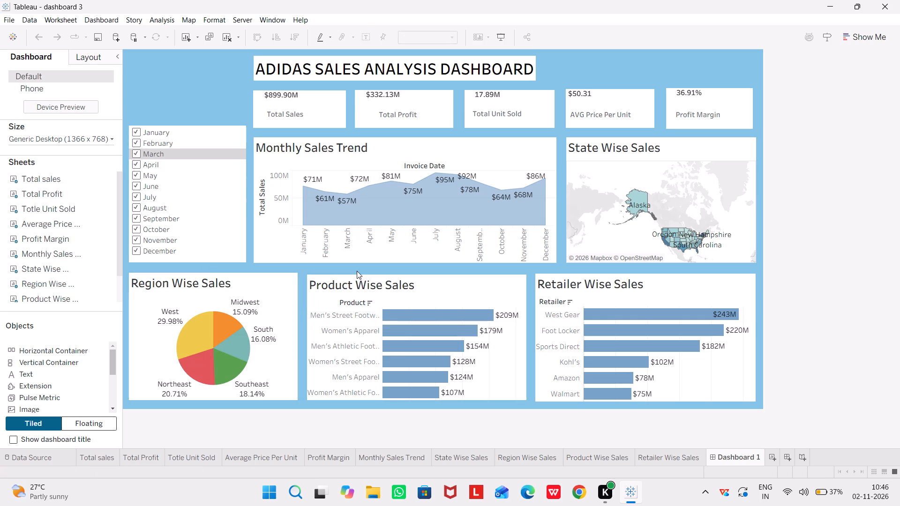
click(245, 258)
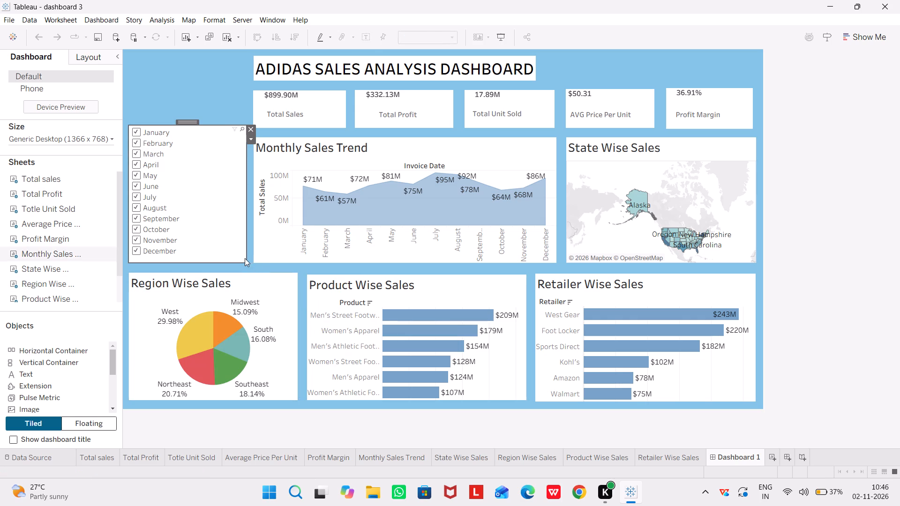
click(249, 260)
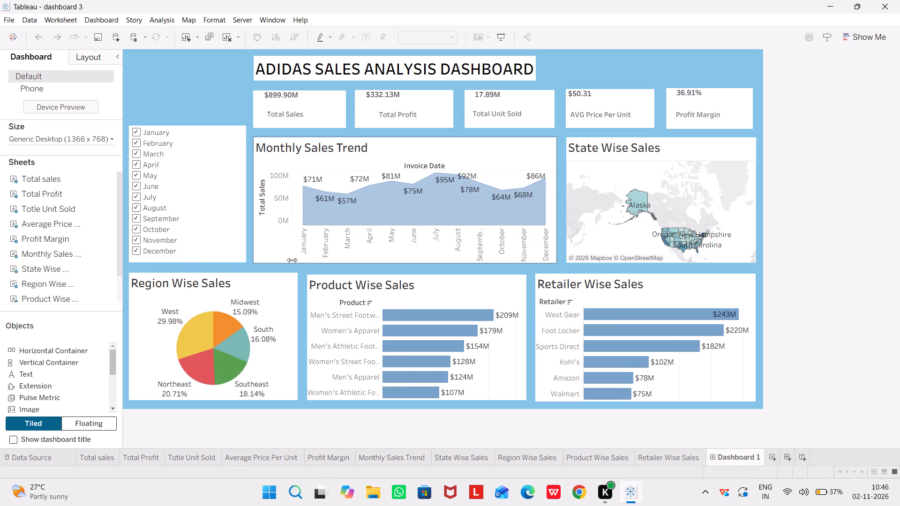
click(592, 267)
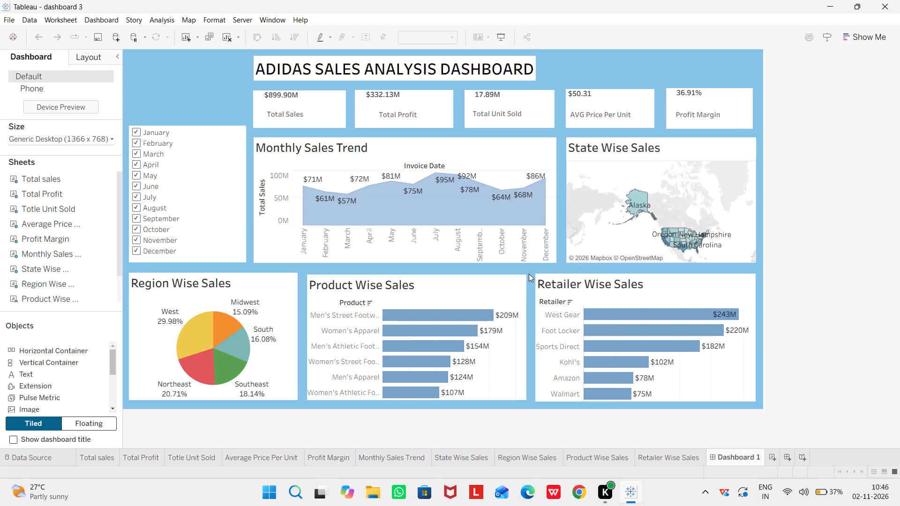
click(529, 274)
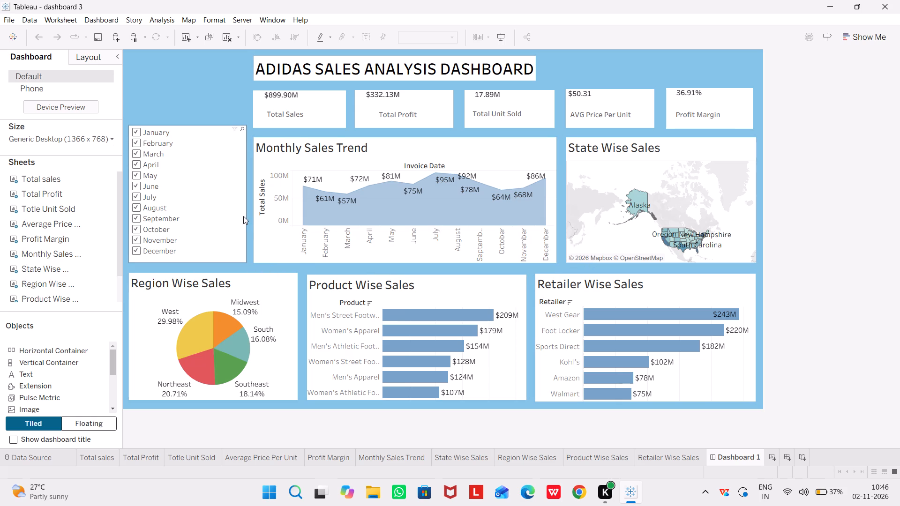
click(228, 98)
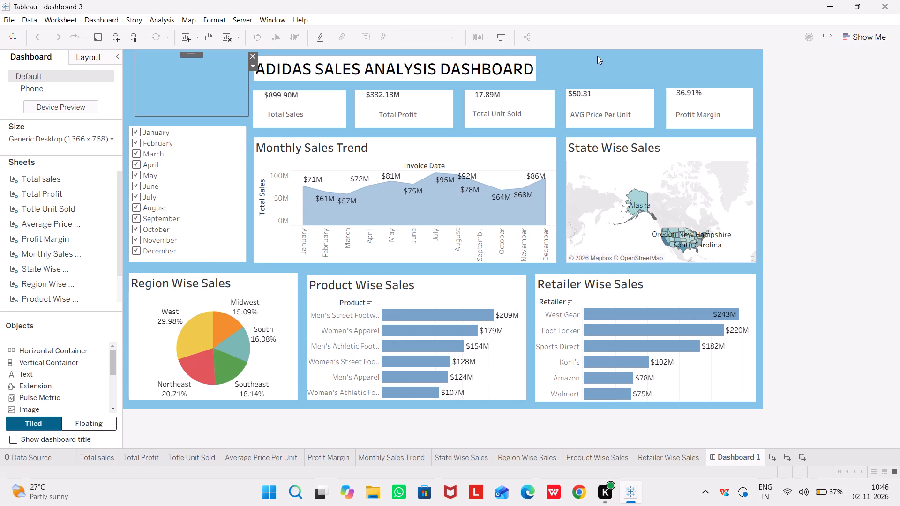
double_click(597, 56)
click(602, 65)
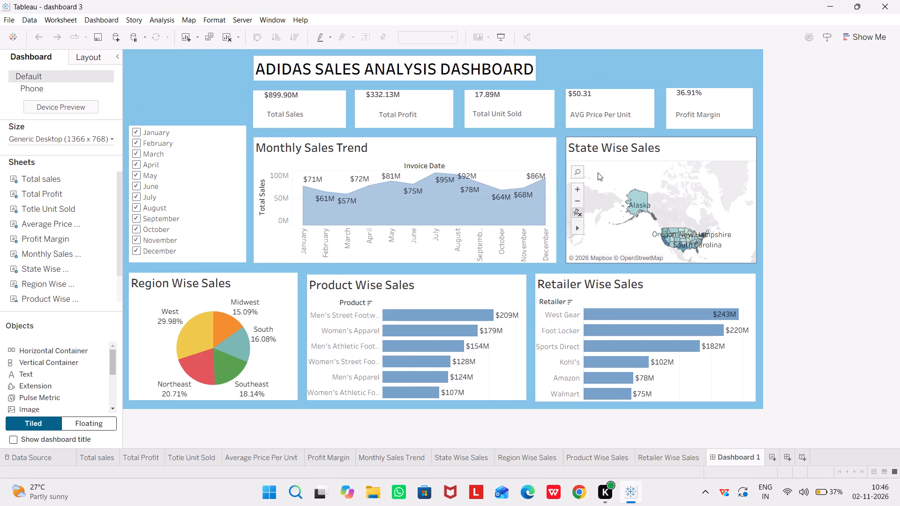
click(558, 131)
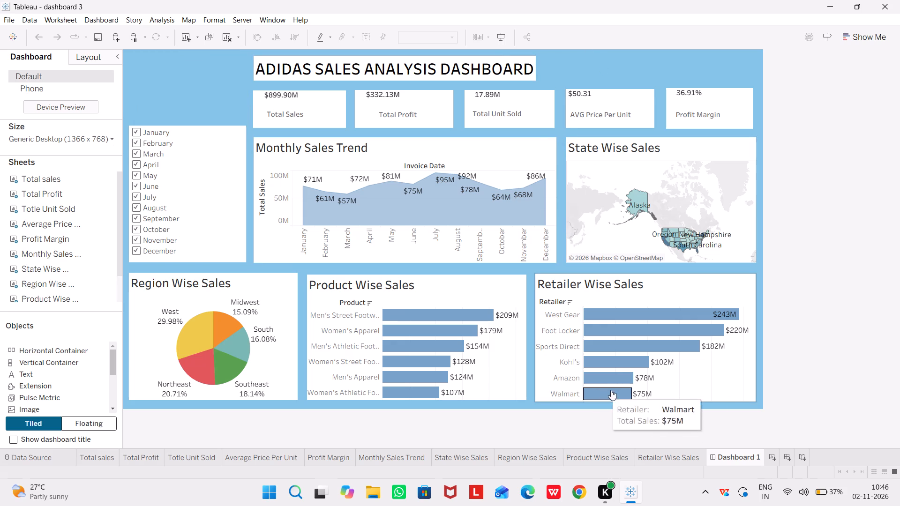
Examine the individual worksheets one by one, from Retailer Wise Sales back through the sales charts and KPI sheets to Total sales.
click(659, 448)
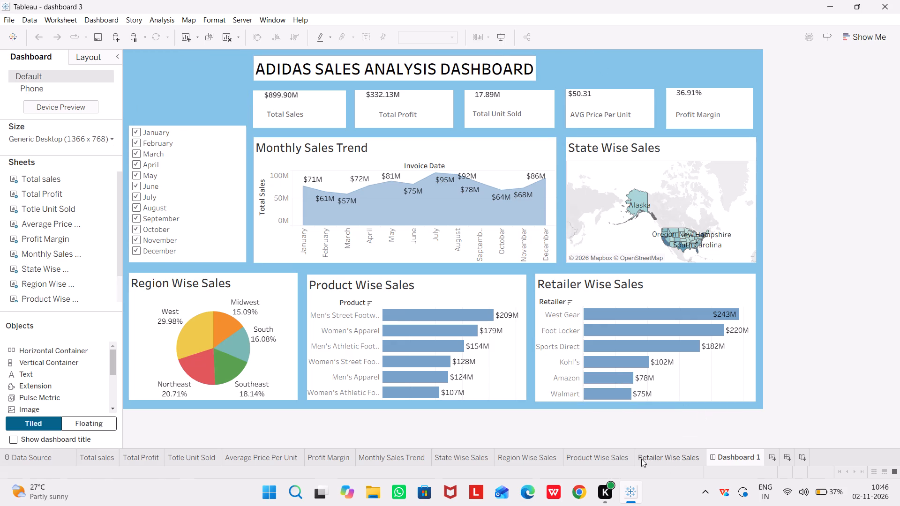
click(641, 459)
click(584, 458)
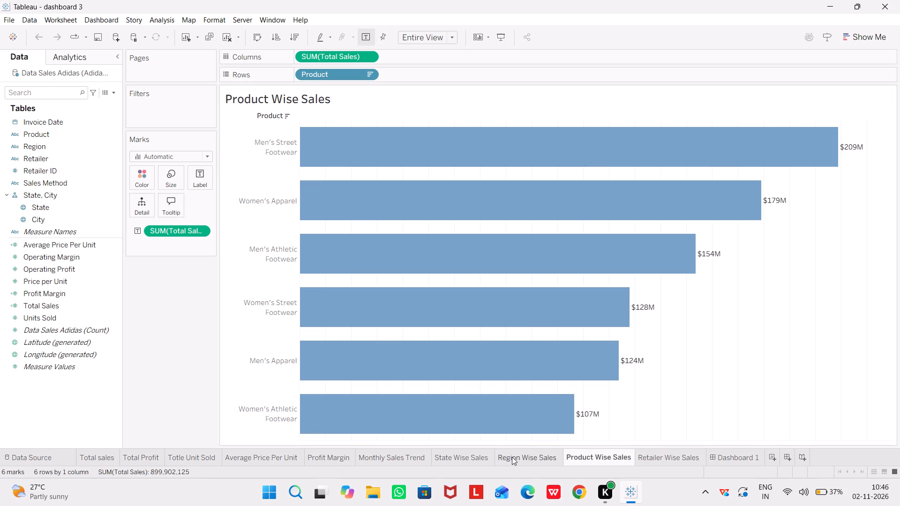
click(512, 457)
click(457, 455)
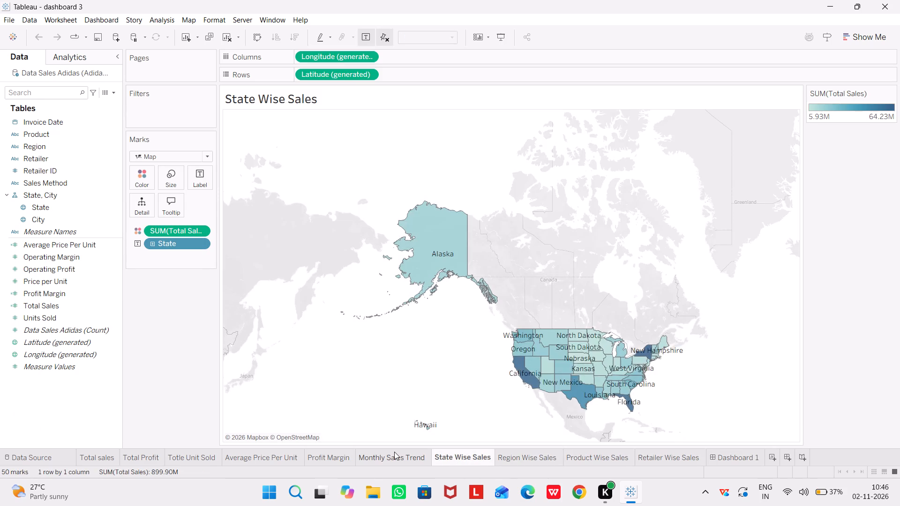
click(394, 451)
click(324, 454)
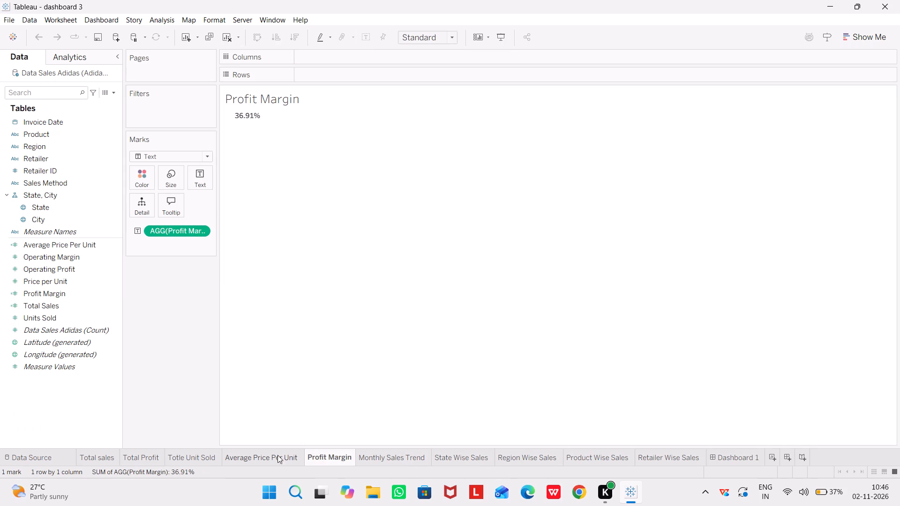
click(269, 456)
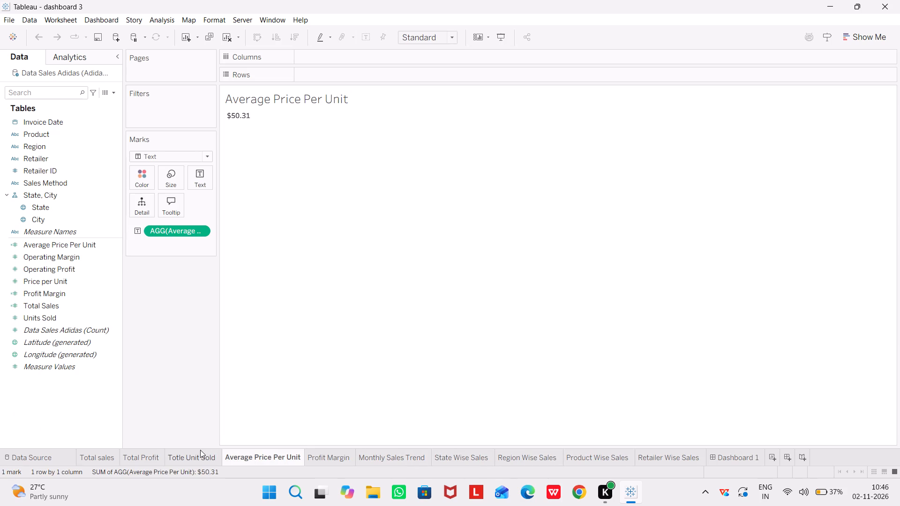
click(200, 451)
click(137, 458)
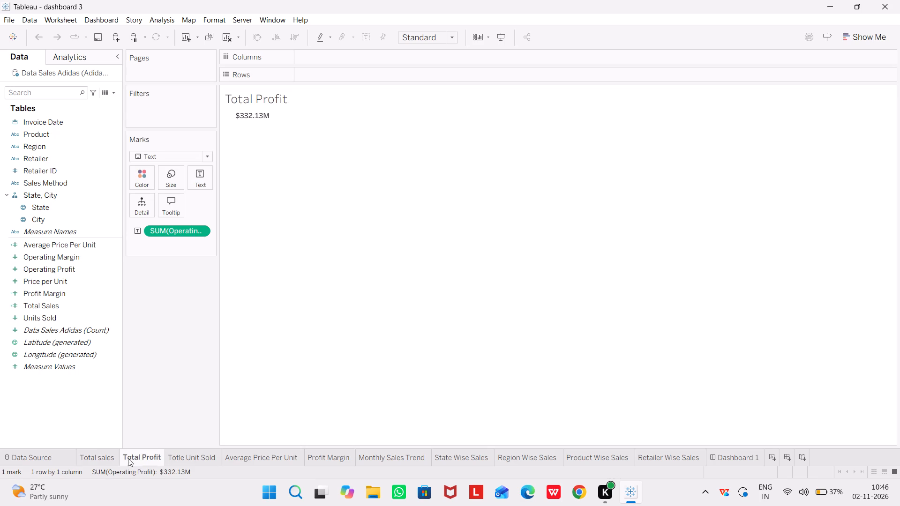
click(107, 459)
click(284, 257)
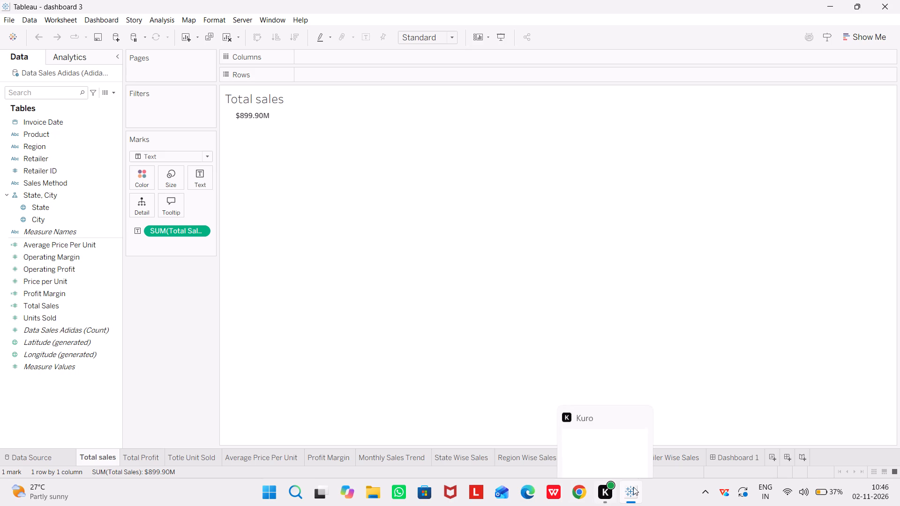
Review the worksheets a second time in the same order, from Retailer Wise Sales back to Total sales.
click(680, 460)
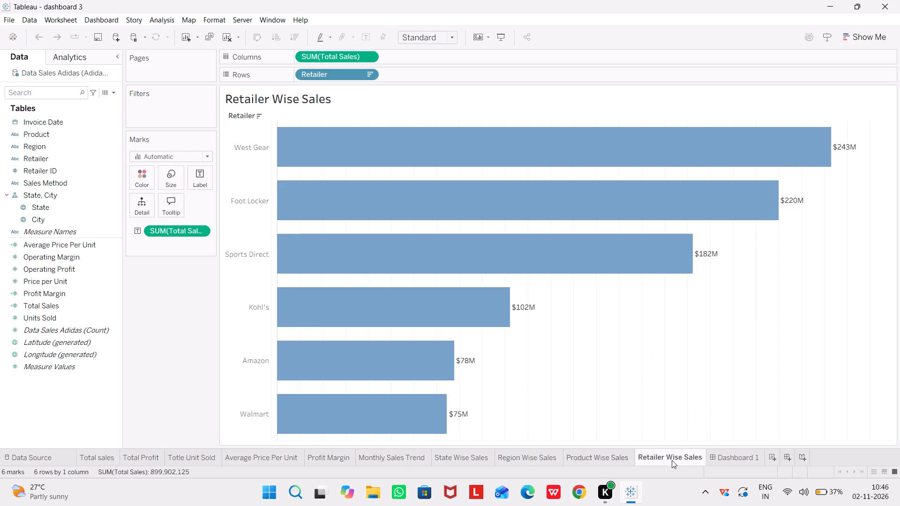
click(592, 461)
click(501, 455)
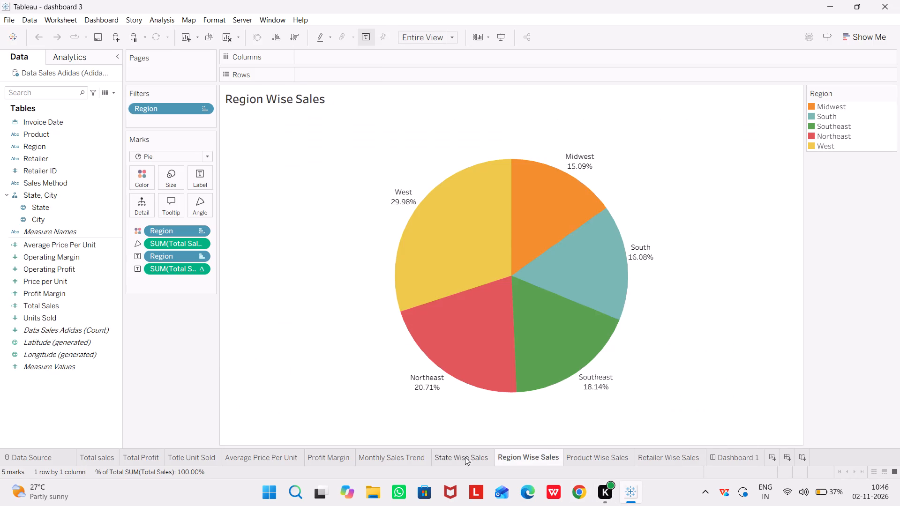
click(462, 457)
click(402, 456)
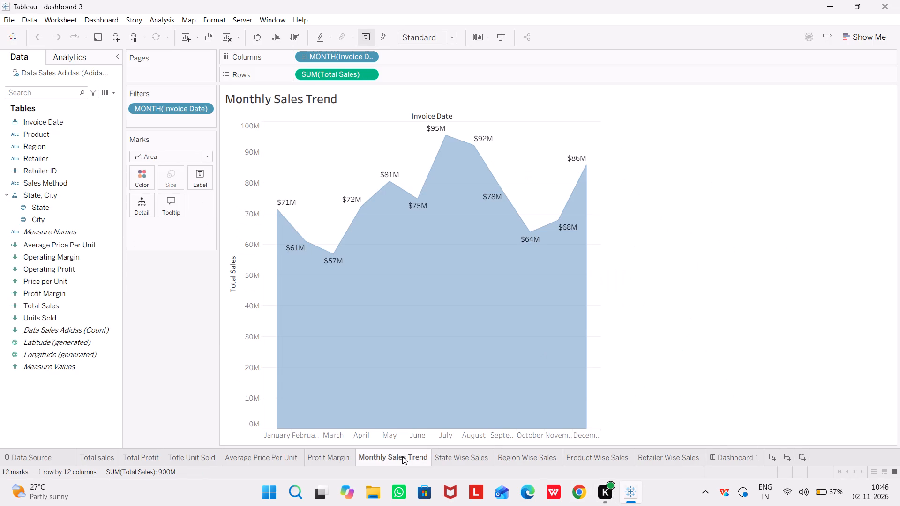
click(336, 454)
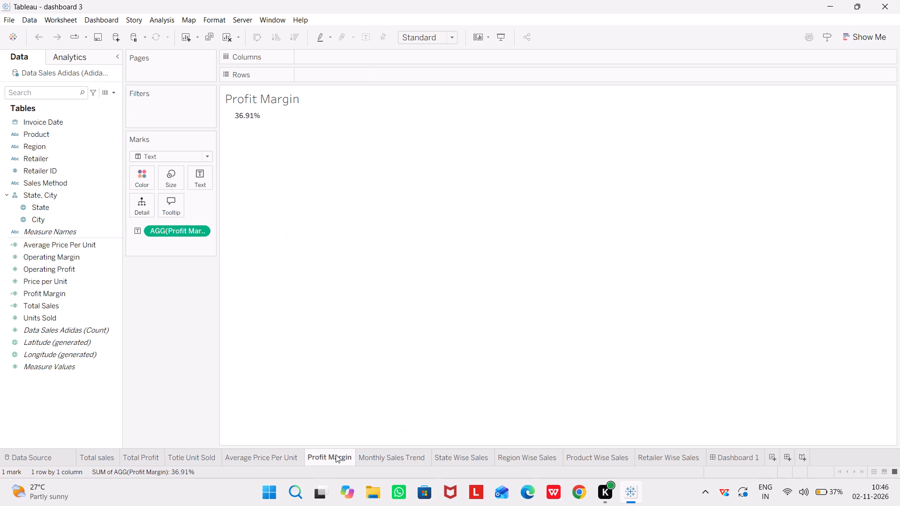
click(280, 455)
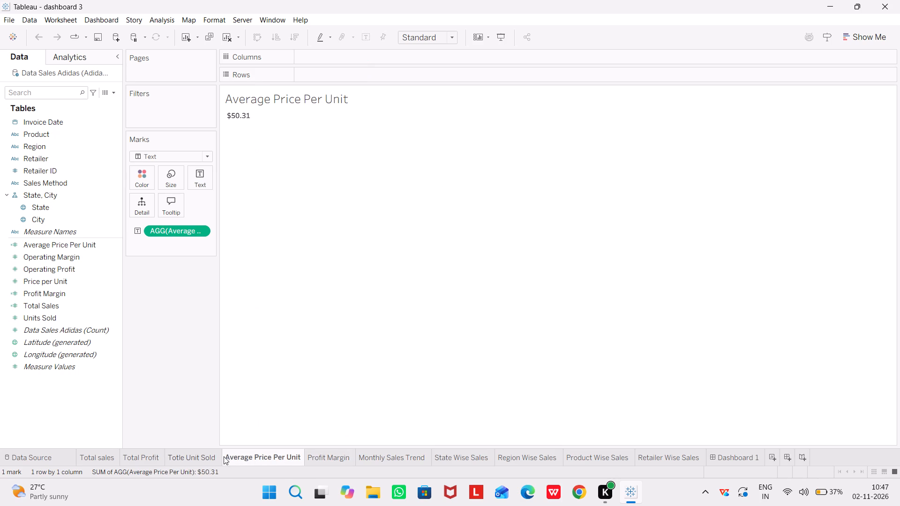
click(203, 457)
click(135, 458)
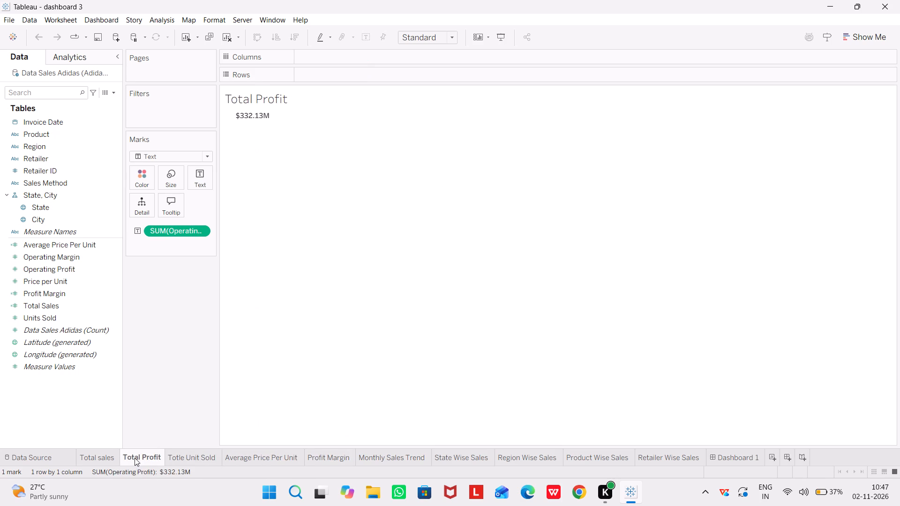
click(102, 458)
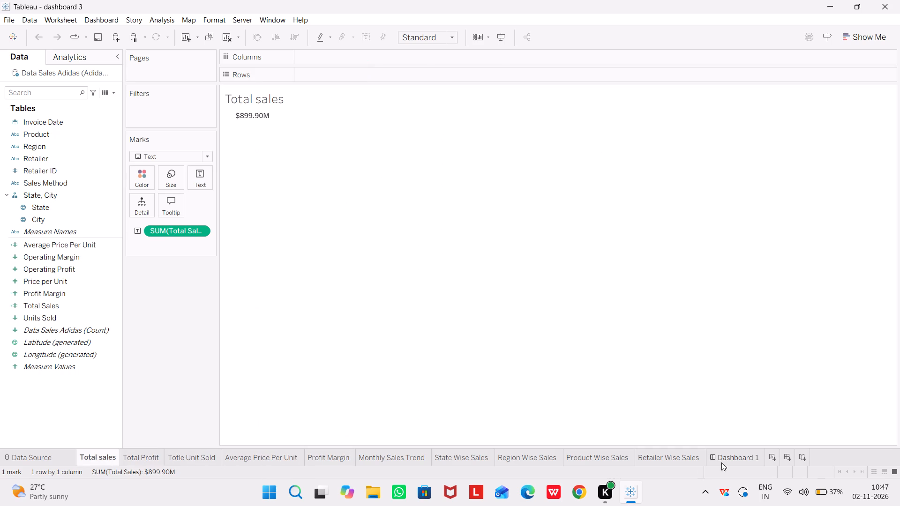
Return to Dashboard 1 and inspect the Retailer Wise Sales chart, the blank area above the month filter, and the Total Sales and Total Profit cards.
click(722, 462)
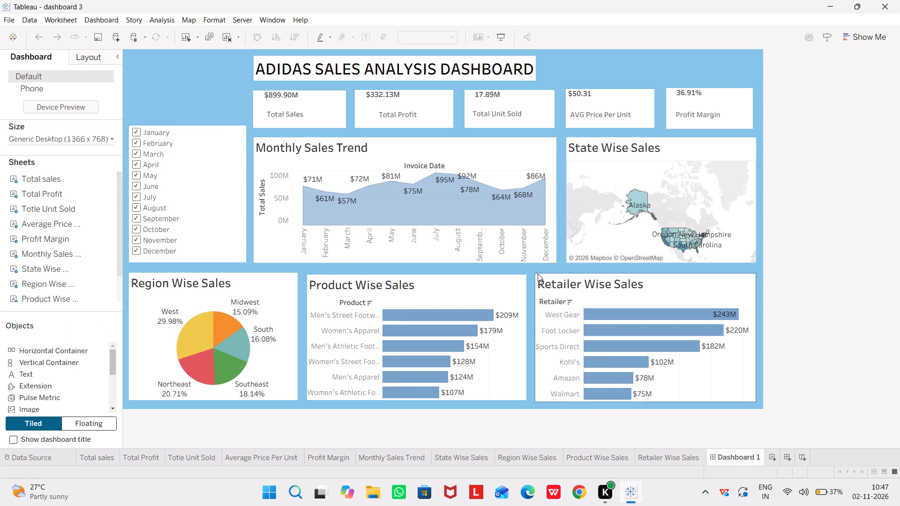
click(538, 274)
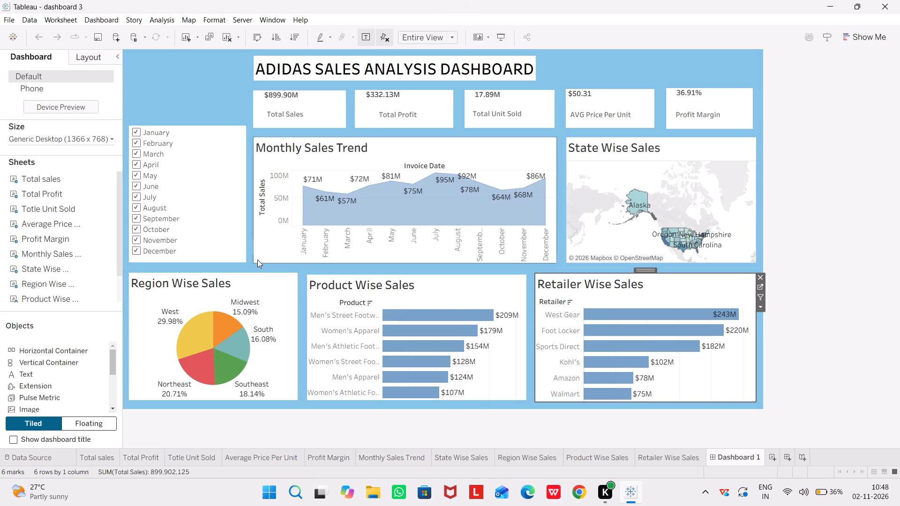
click(150, 81)
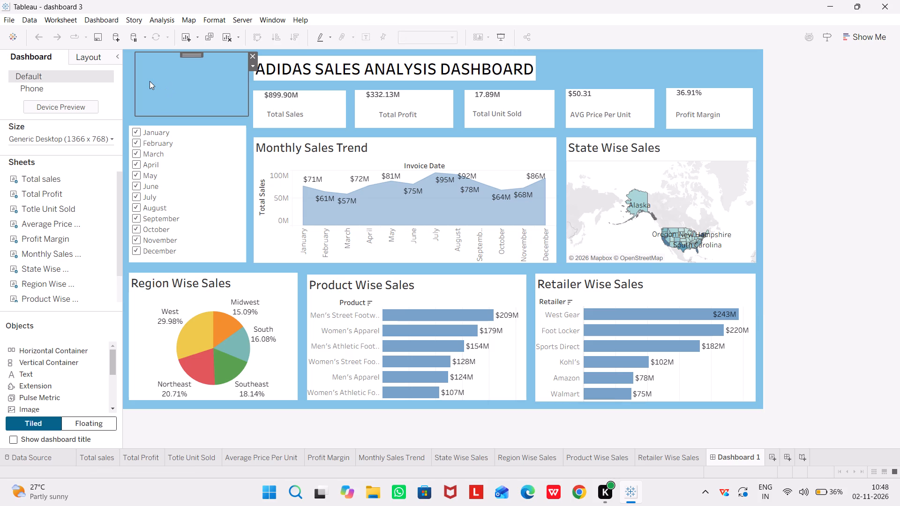
click(320, 119)
click(453, 112)
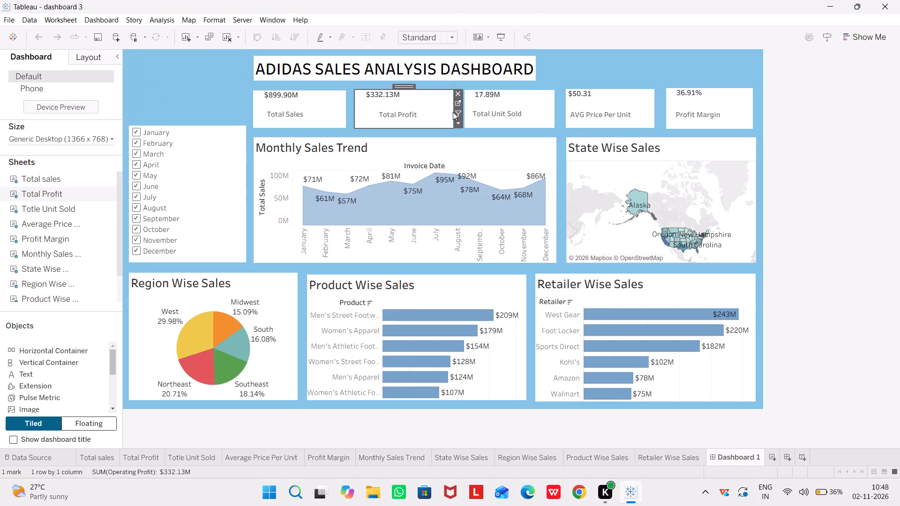
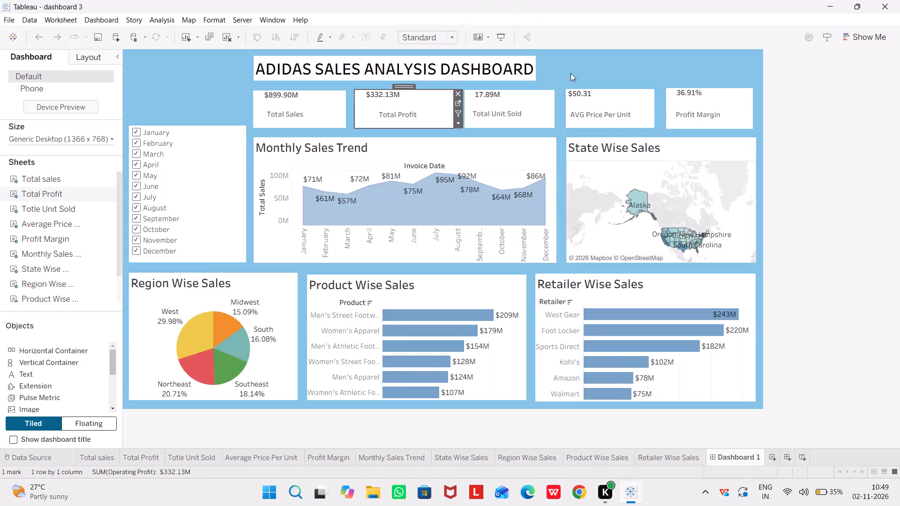
Examine the State, Product and Retailer Wise Sales charts on the dashboard, including the title options of the Retailer Wise Sales chart.
click(80, 245)
click(75, 262)
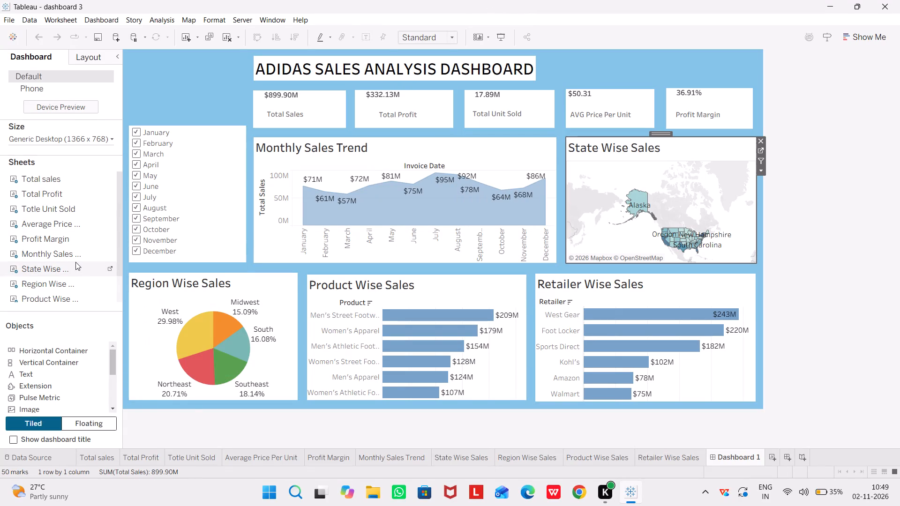
click(76, 300)
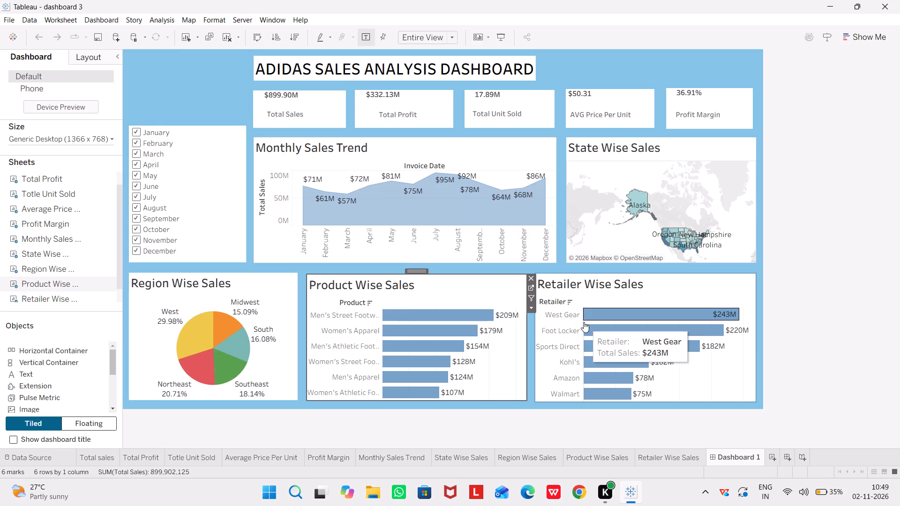
click(595, 291)
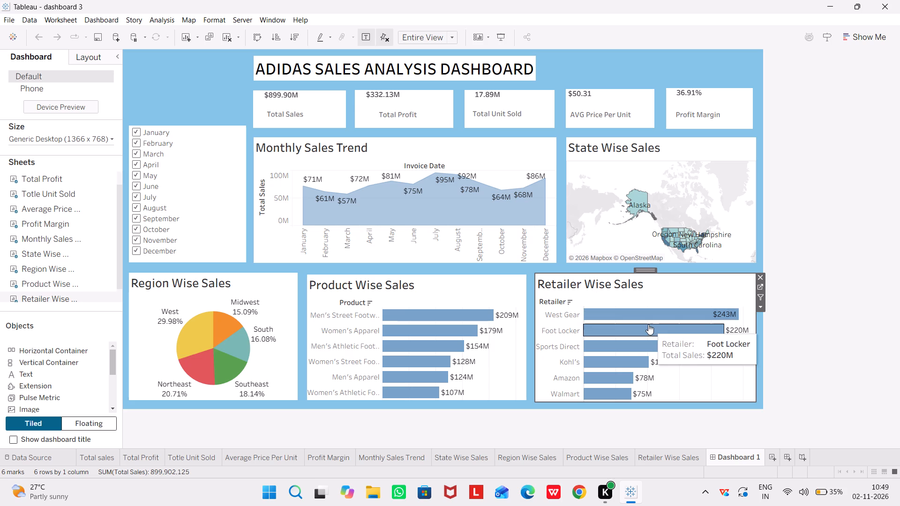
click(673, 298)
click(661, 285)
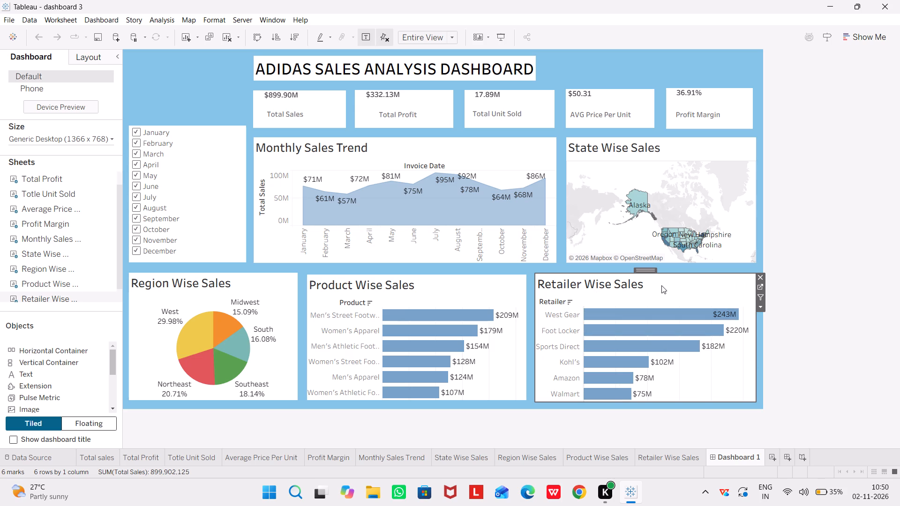
right_click(660, 285)
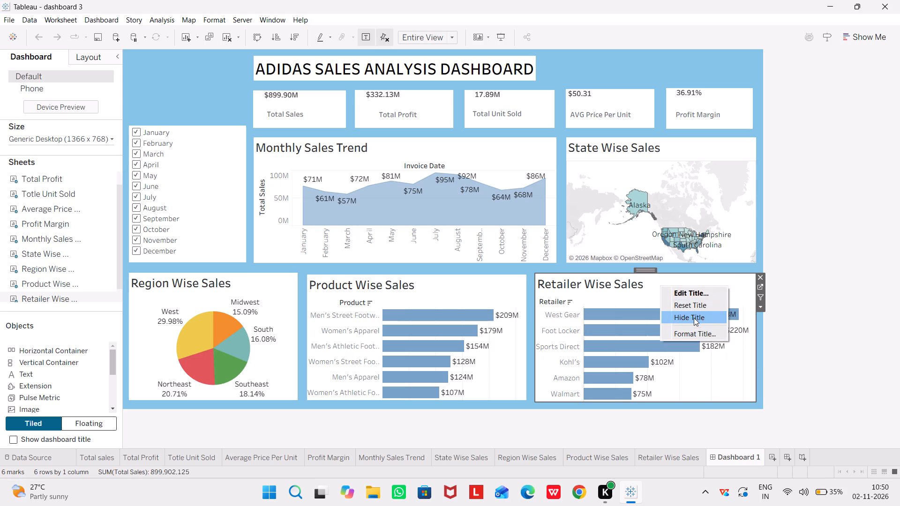
click(646, 298)
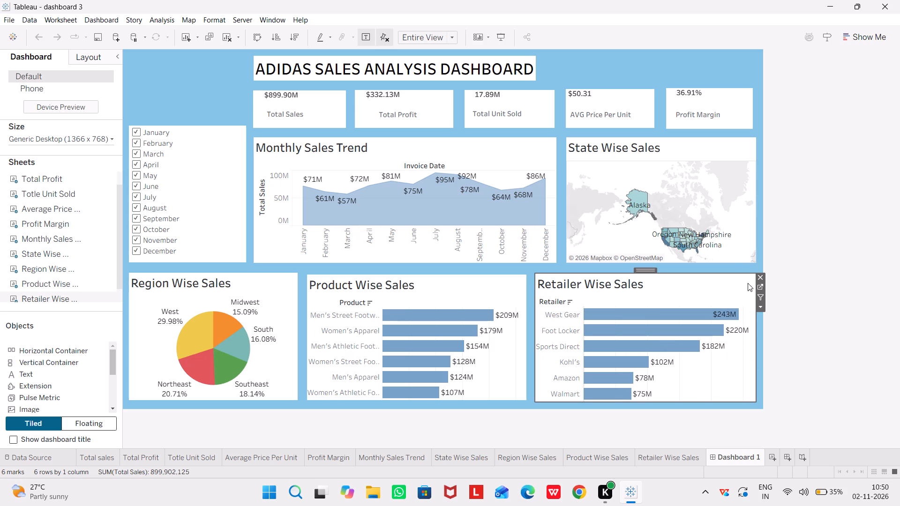
Open the Retailer Wise Sales worksheet and inspect the West Gear bar, clearing its selection.
click(759, 283)
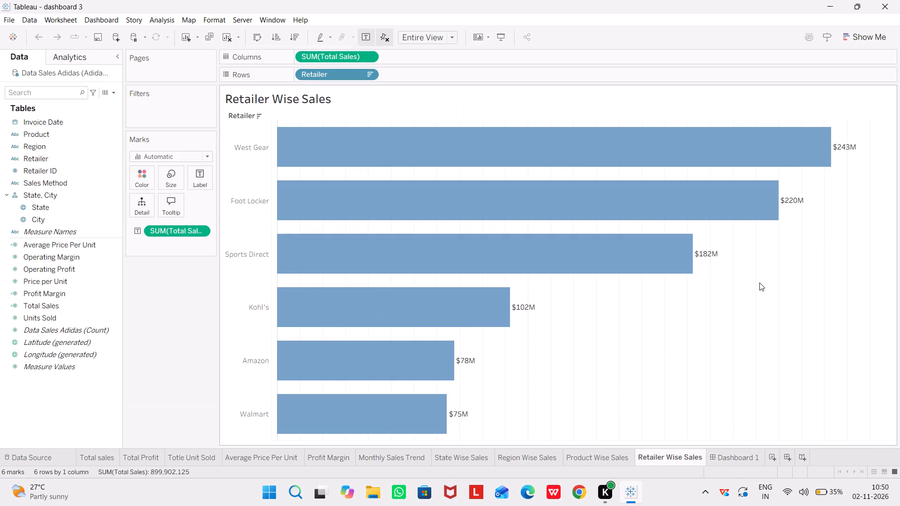
click(447, 134)
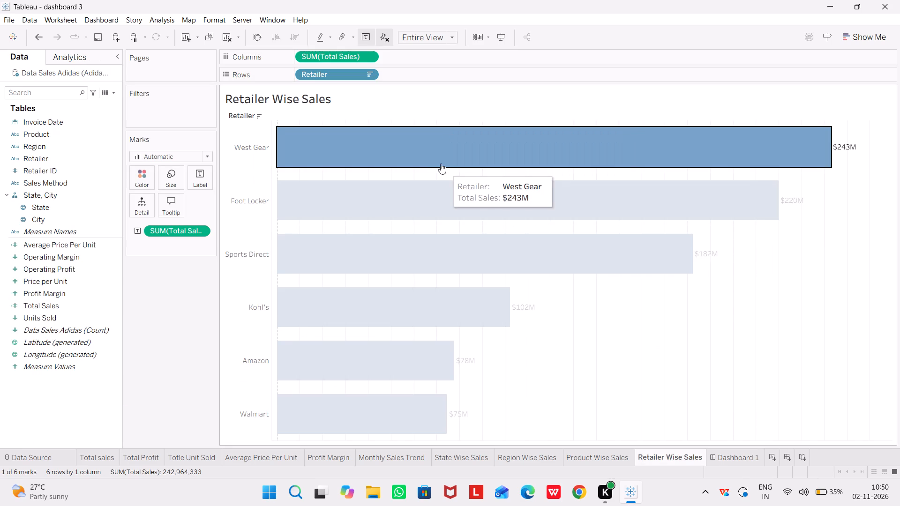
click(415, 150)
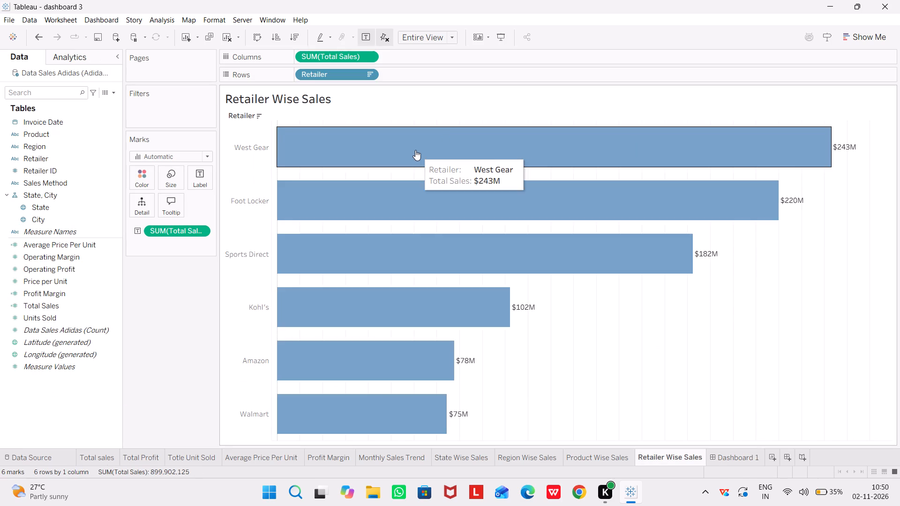
right_click(415, 150)
click(642, 139)
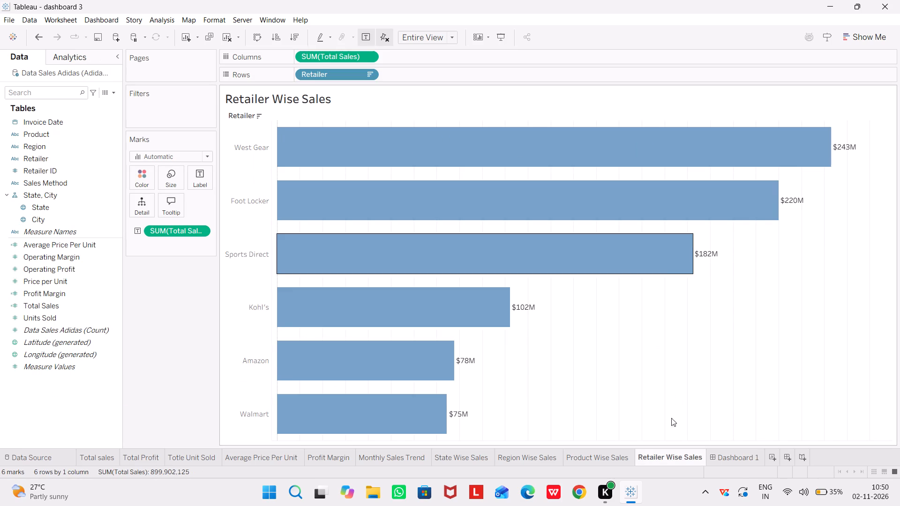
Return to Dashboard 1 and open the title and caption formatting for the Retailer Wise Sales chart.
click(724, 455)
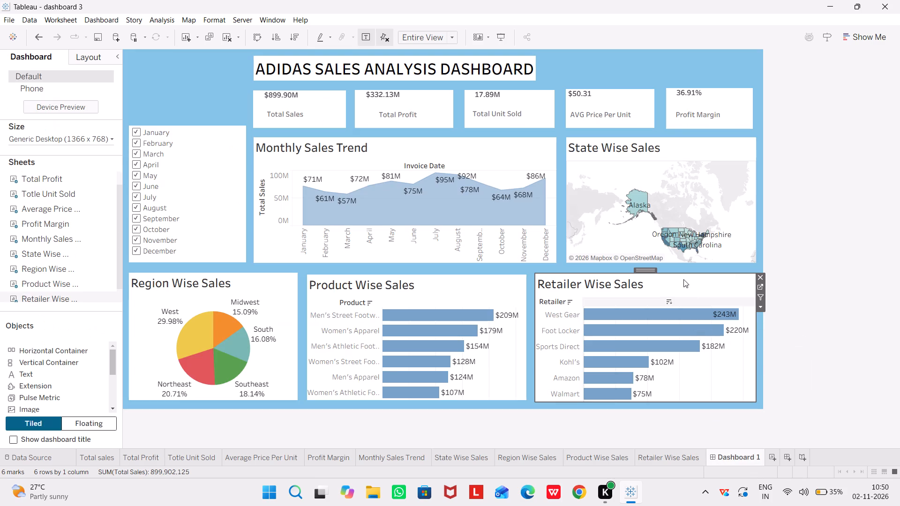
click(683, 279)
right_click(683, 279)
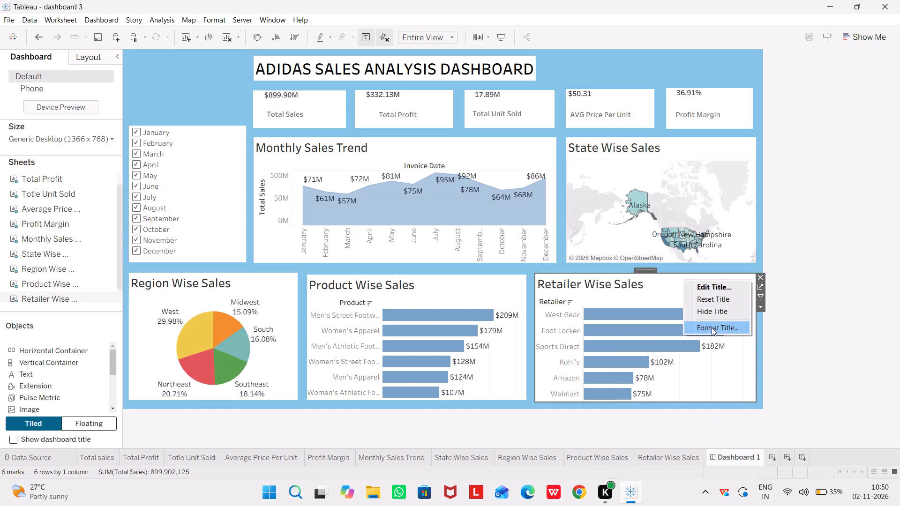
click(712, 327)
click(674, 294)
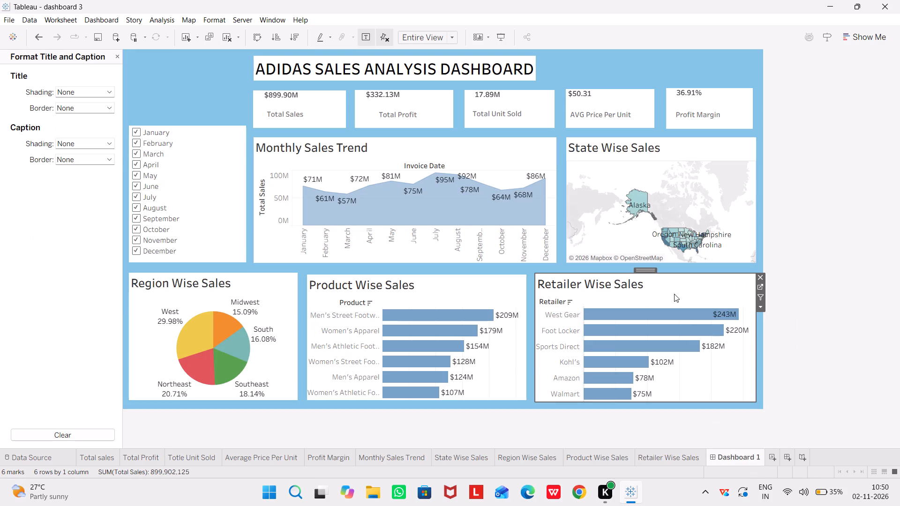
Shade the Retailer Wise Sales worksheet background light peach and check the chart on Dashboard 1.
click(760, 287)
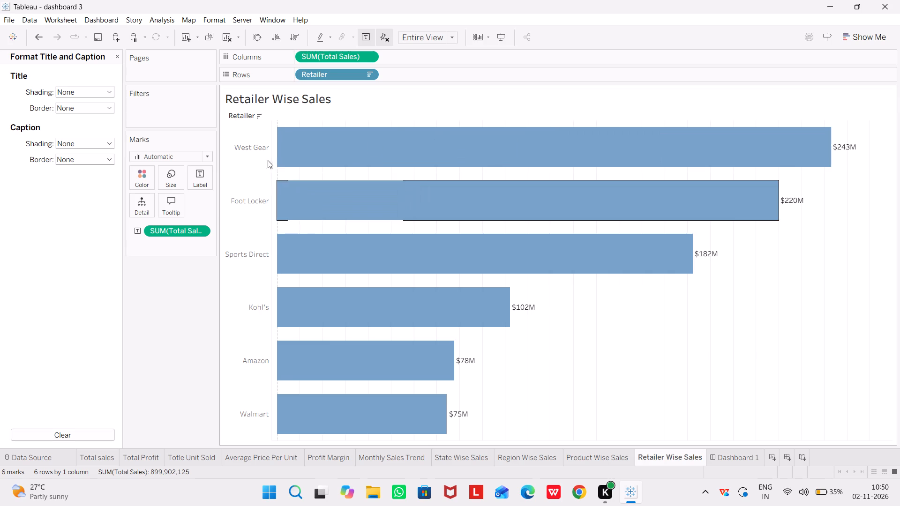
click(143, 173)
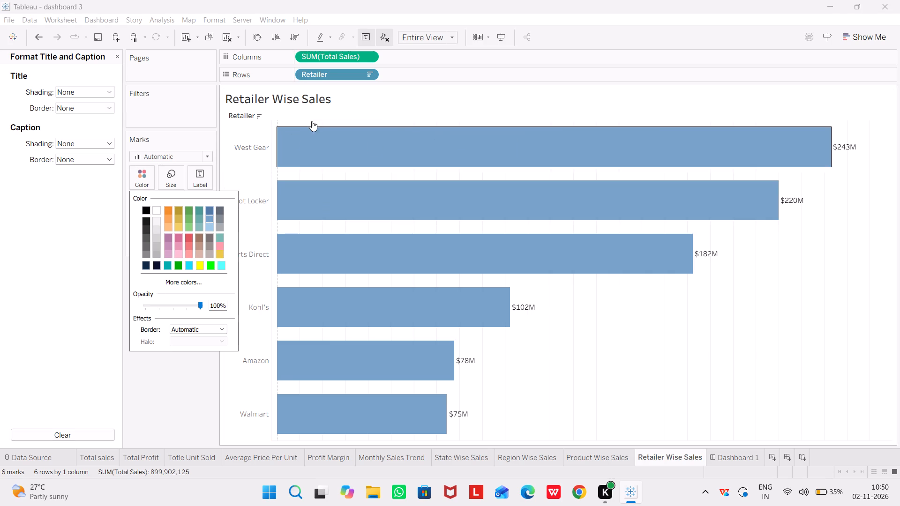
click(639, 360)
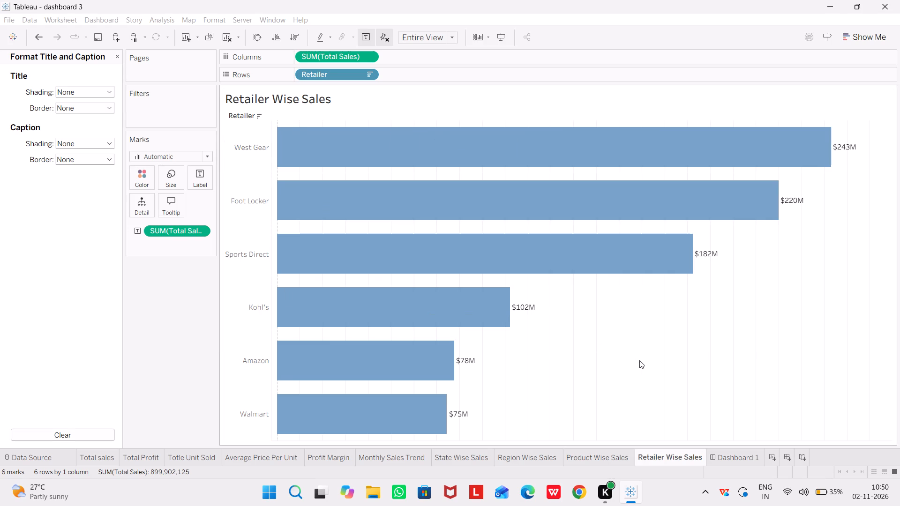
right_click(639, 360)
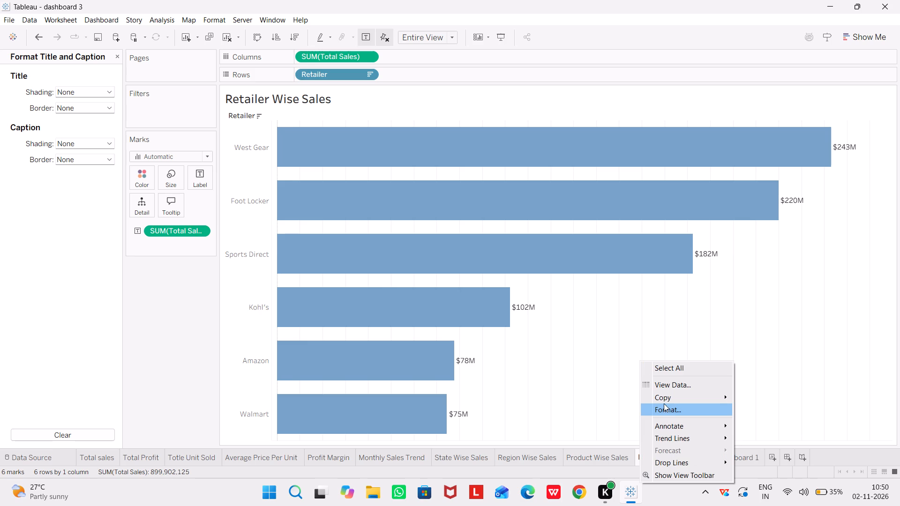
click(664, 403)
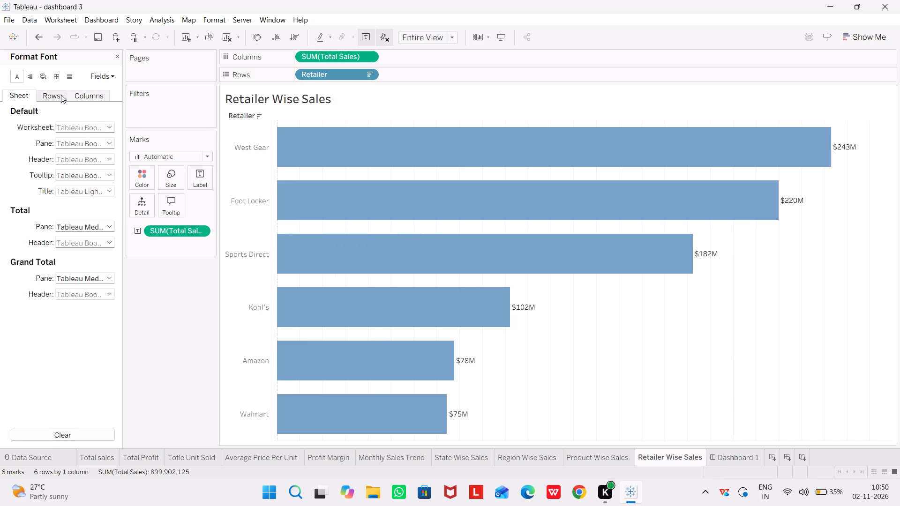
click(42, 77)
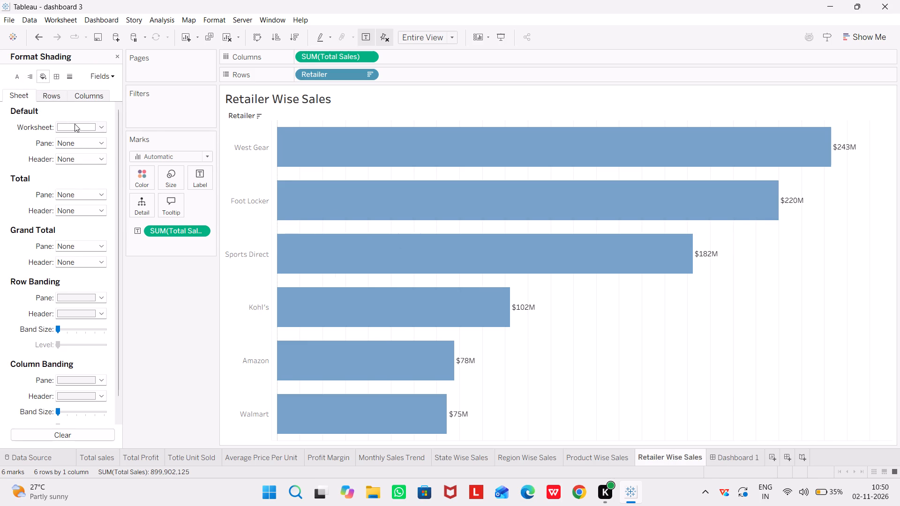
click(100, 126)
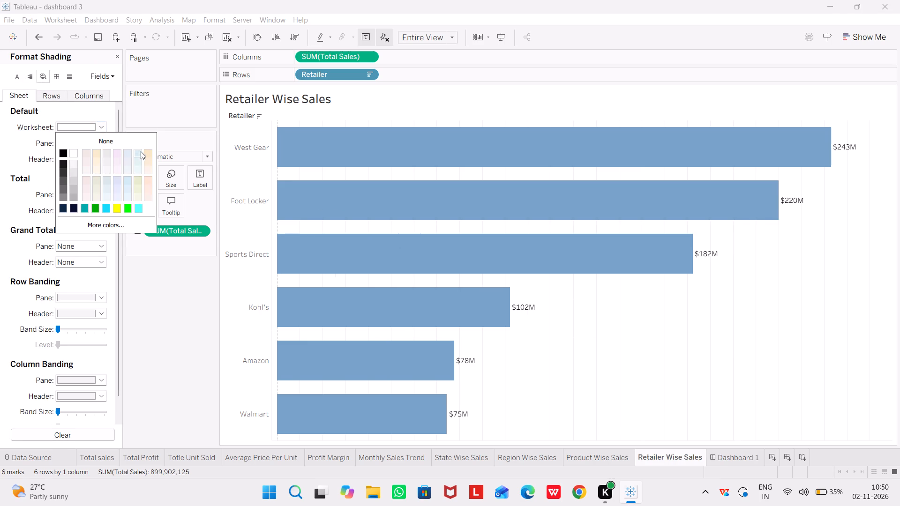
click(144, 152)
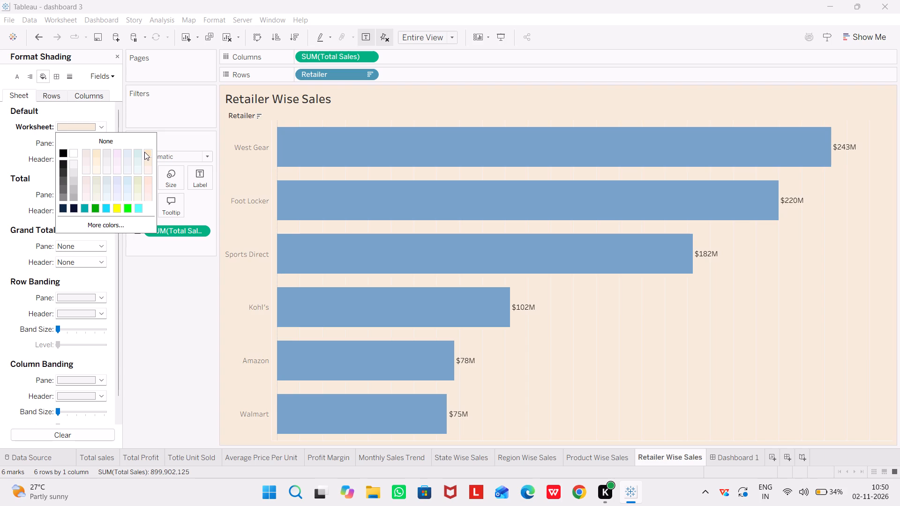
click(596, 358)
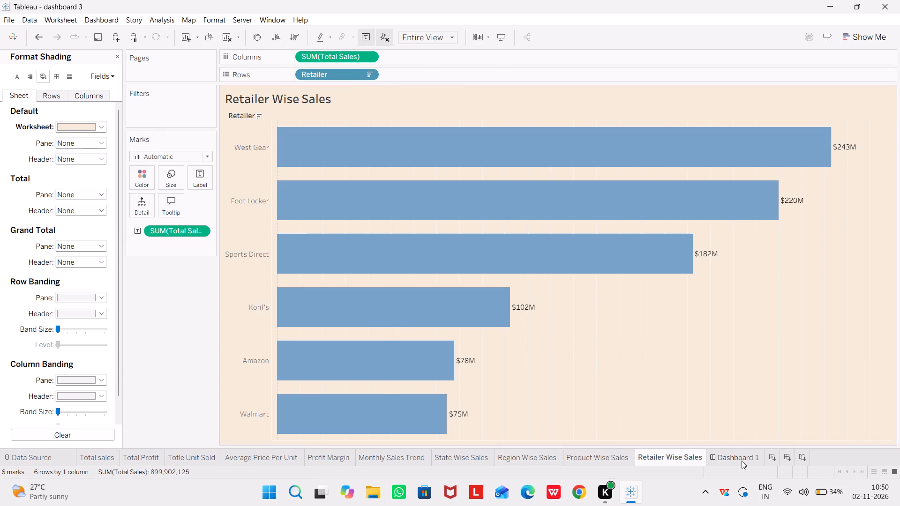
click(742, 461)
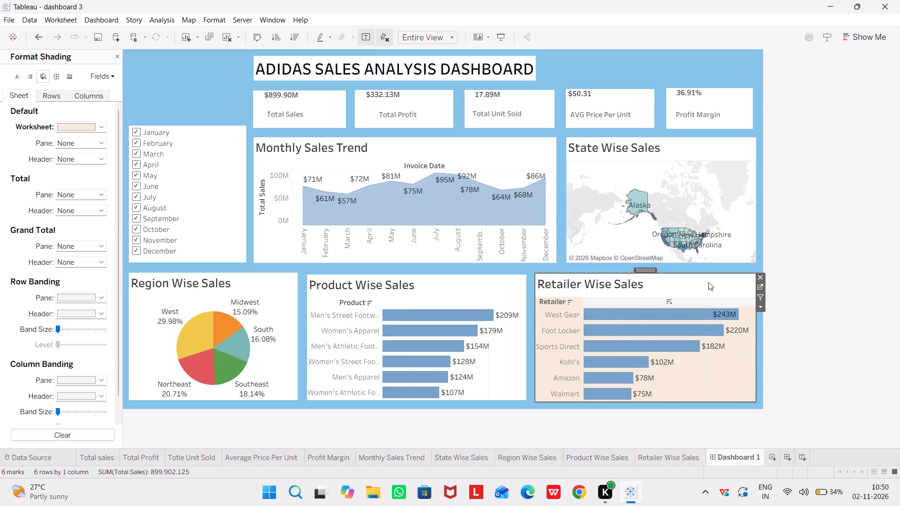
Go back to the Retailer Wise Sales worksheet and open its title and caption formatting.
click(760, 283)
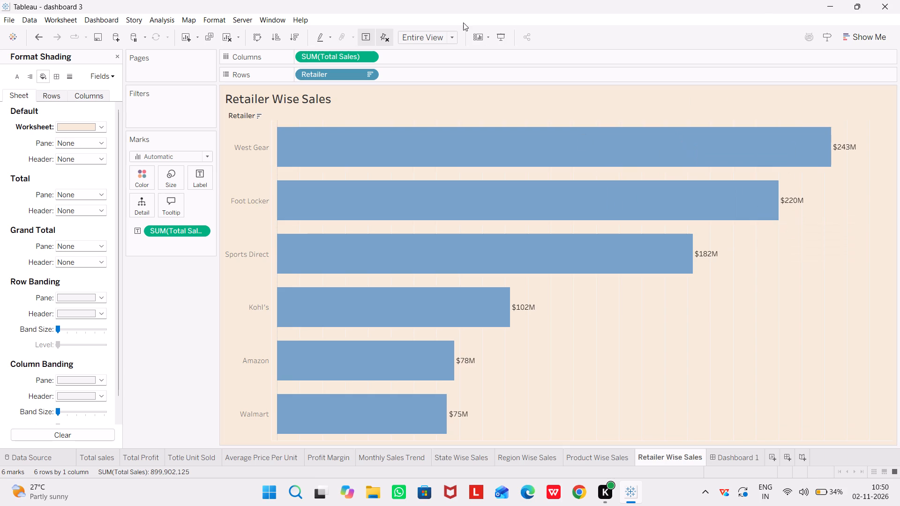
click(338, 99)
right_click(338, 99)
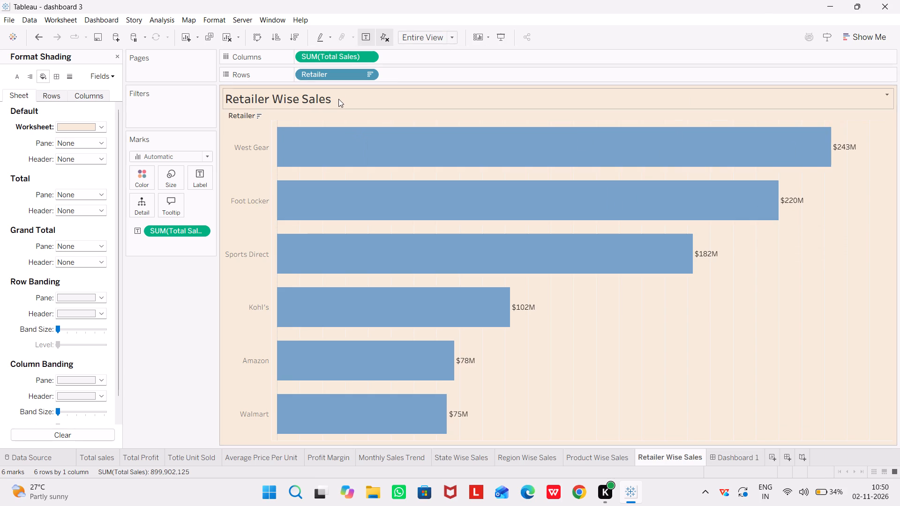
click(380, 142)
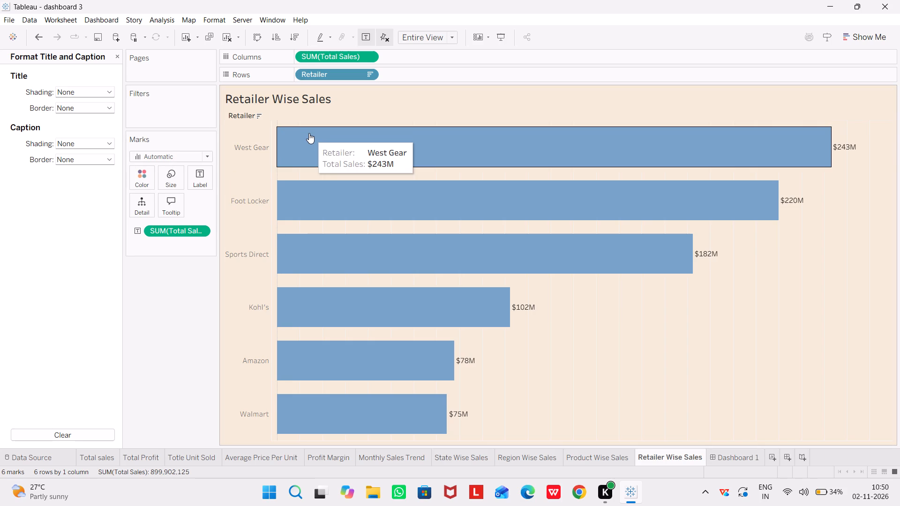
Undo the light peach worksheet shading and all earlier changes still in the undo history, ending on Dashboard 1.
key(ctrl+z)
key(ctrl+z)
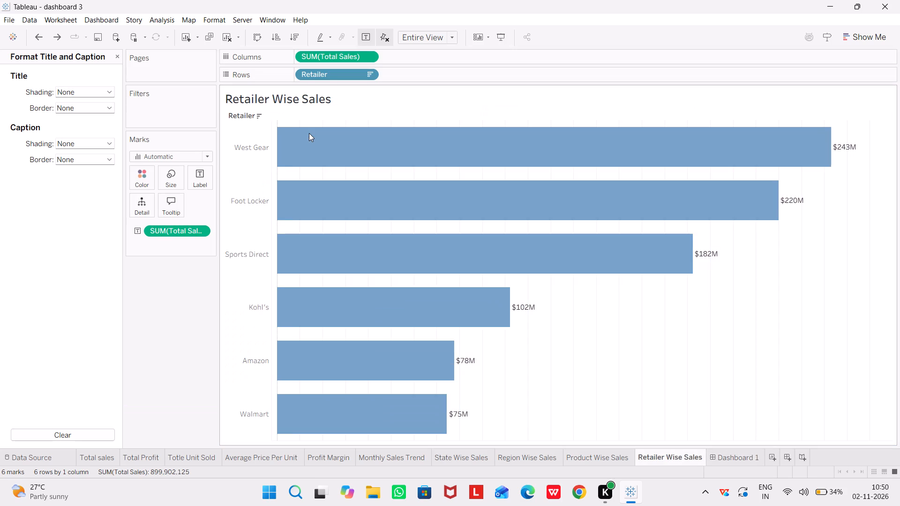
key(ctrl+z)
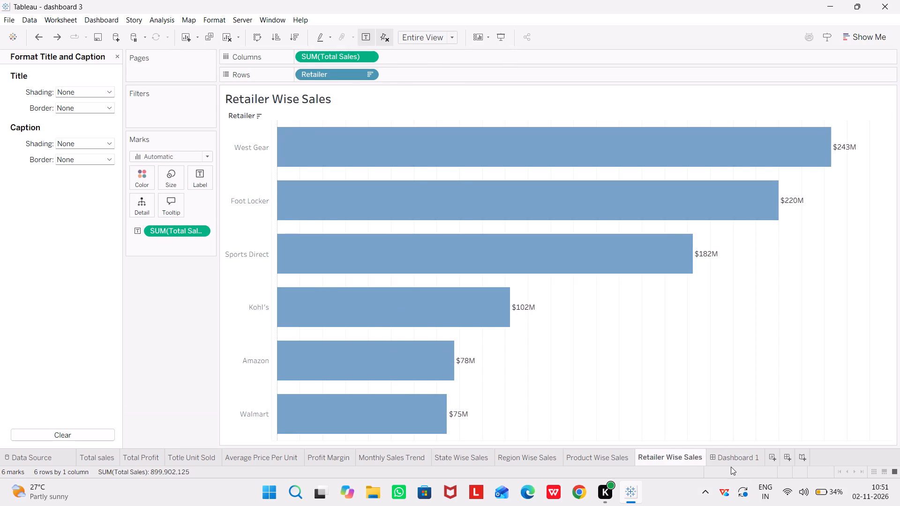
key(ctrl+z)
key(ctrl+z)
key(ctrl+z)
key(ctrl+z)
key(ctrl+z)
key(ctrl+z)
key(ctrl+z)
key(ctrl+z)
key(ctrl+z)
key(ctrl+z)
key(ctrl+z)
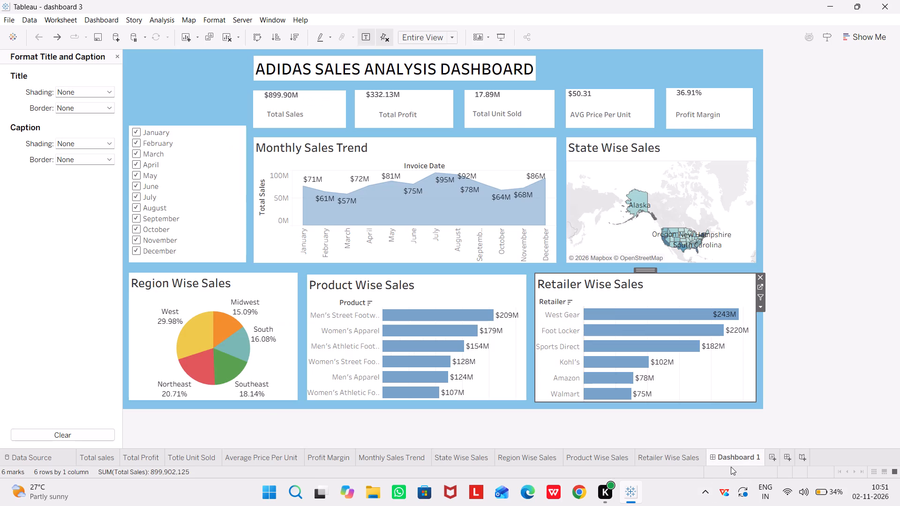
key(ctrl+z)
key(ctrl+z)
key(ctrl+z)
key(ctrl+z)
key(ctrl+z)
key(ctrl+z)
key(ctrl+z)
Close the workbook and save its changes.
click(893, 0)
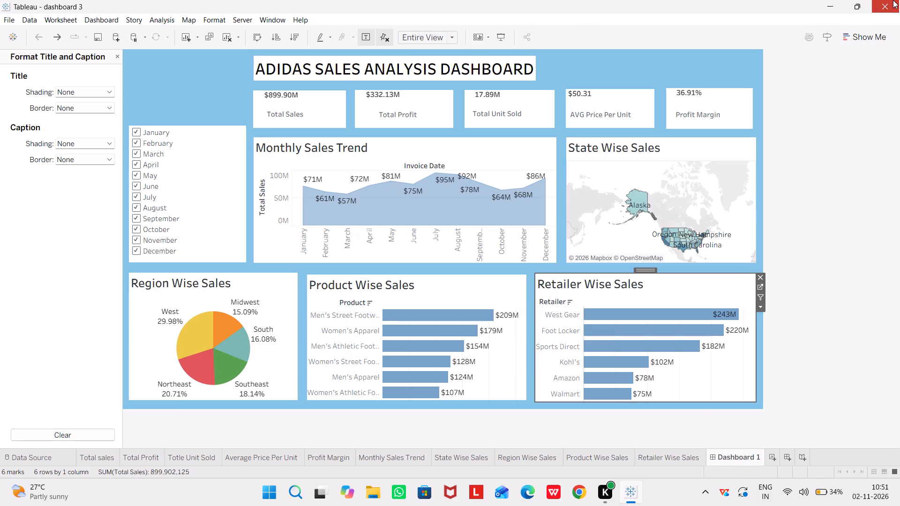
click(412, 260)
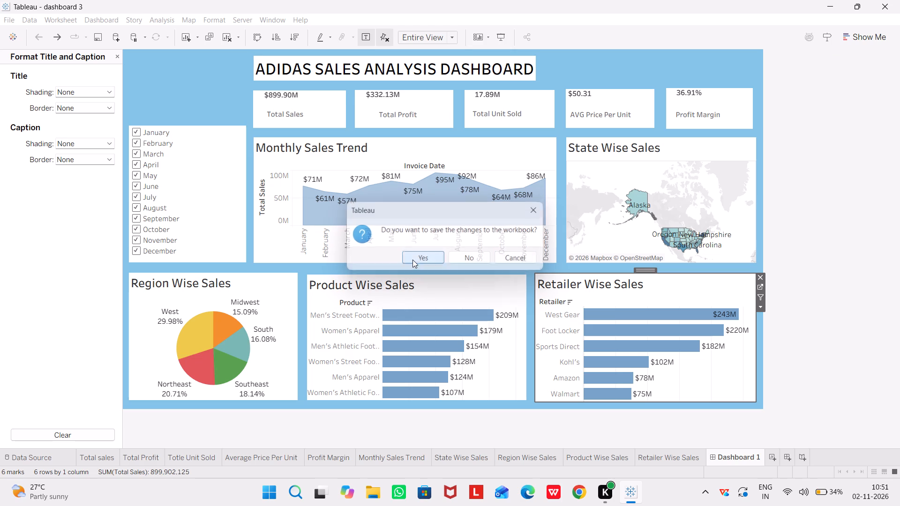
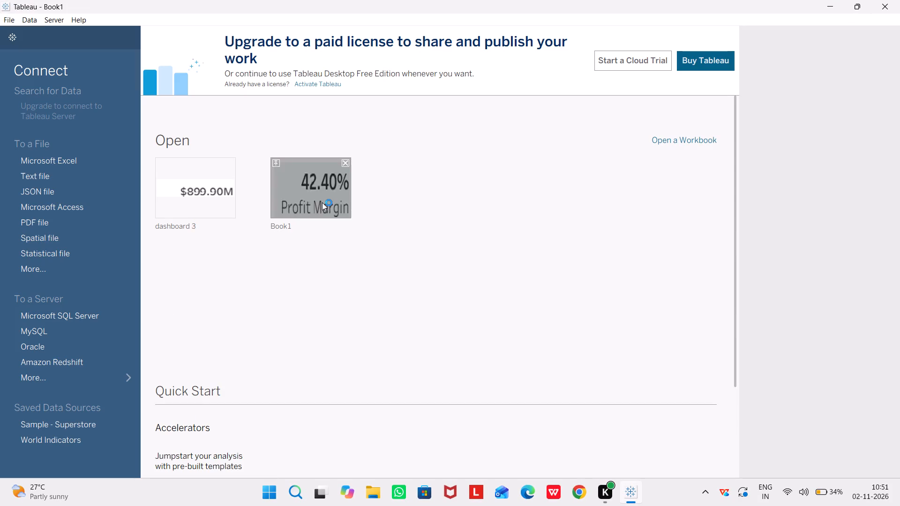
Open the recent workbook Book1 from the start page.
double_click(319, 204)
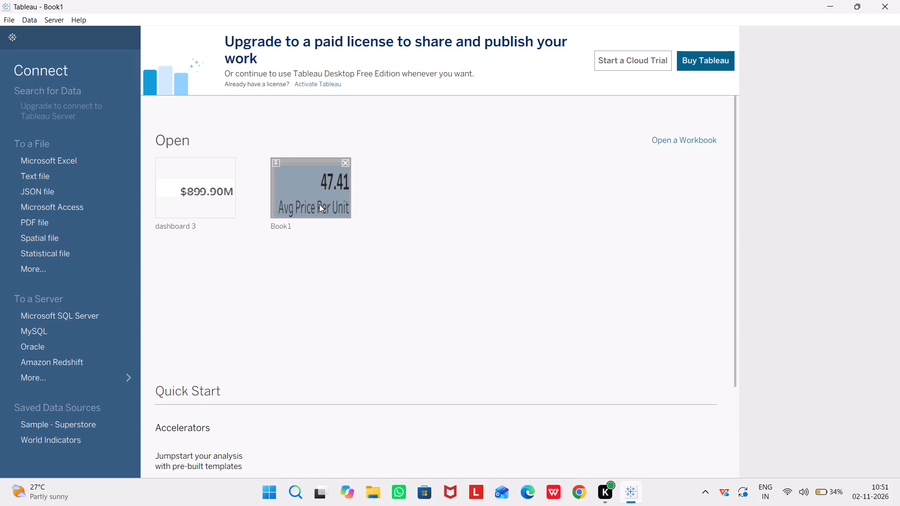
double_click(293, 191)
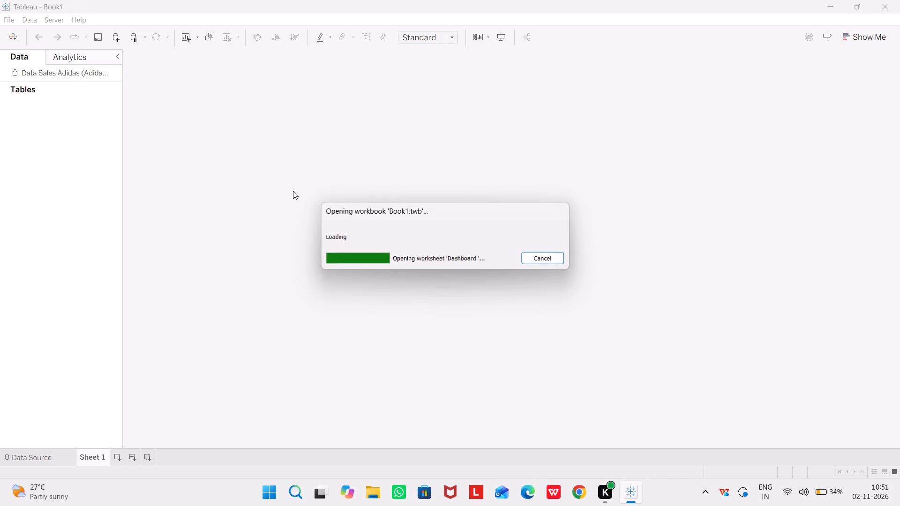
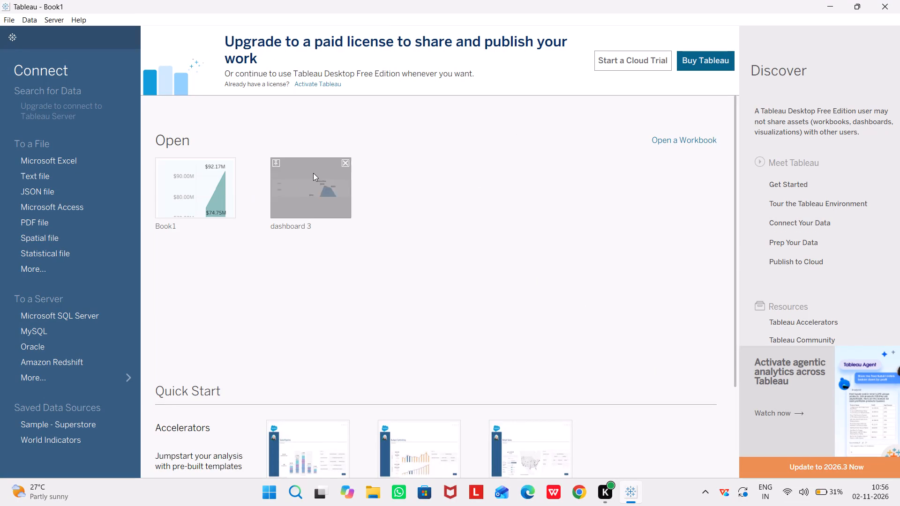
Open the recent workbook dashboard 3 from the start page.
double_click(288, 194)
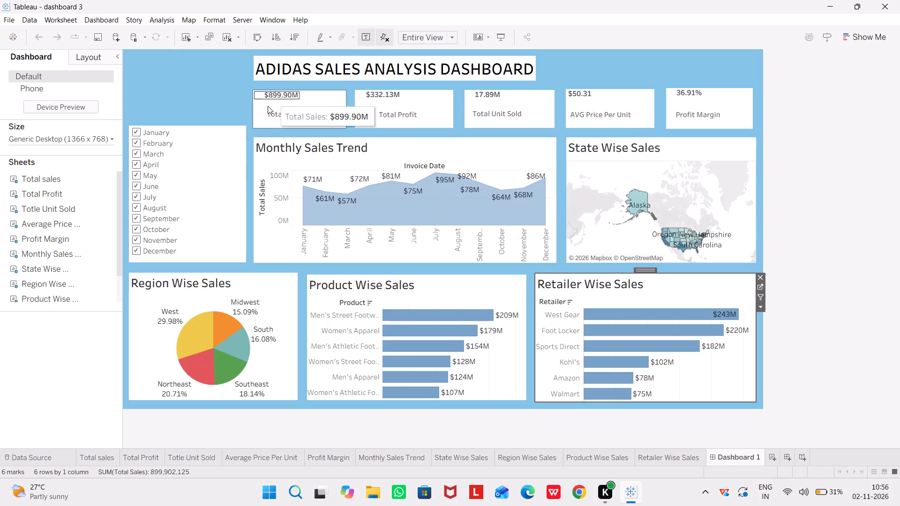
Go to the Average Price Per Unit worksheet from its AVG Price Per Unit card on the dashboard.
click(596, 96)
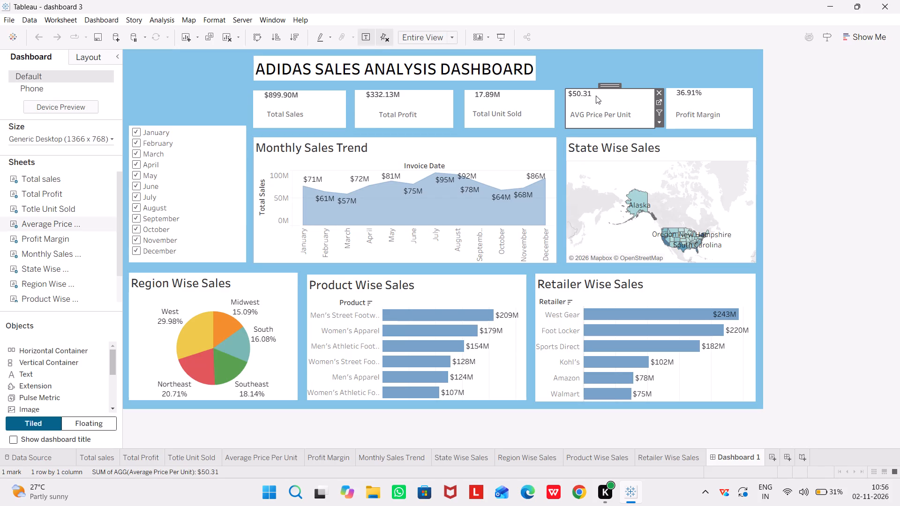
click(657, 109)
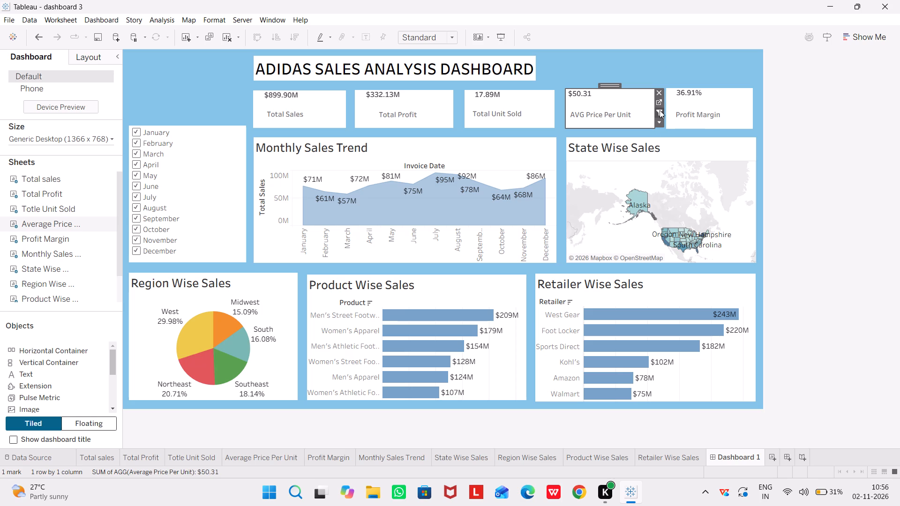
click(660, 111)
click(657, 103)
click(290, 100)
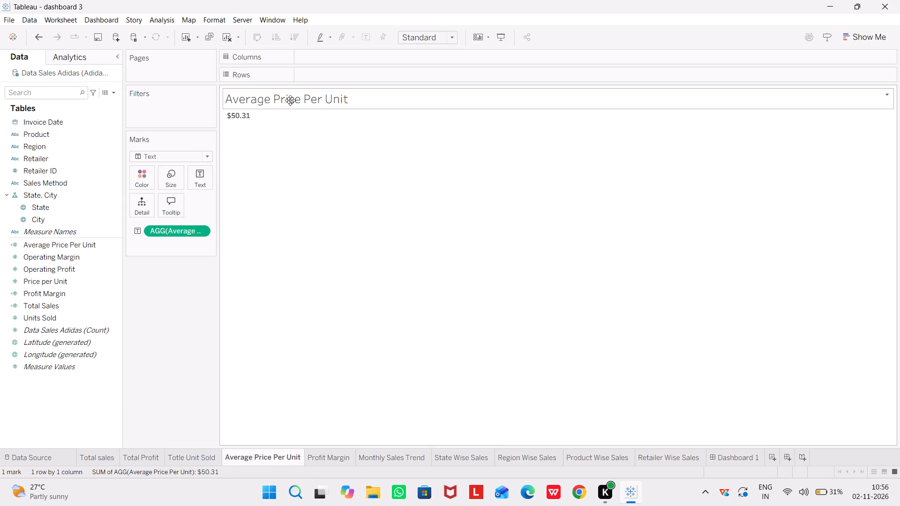
Review the font formatting options for the average price value on the worksheet, and close them without changes.
click(256, 117)
double_click(241, 116)
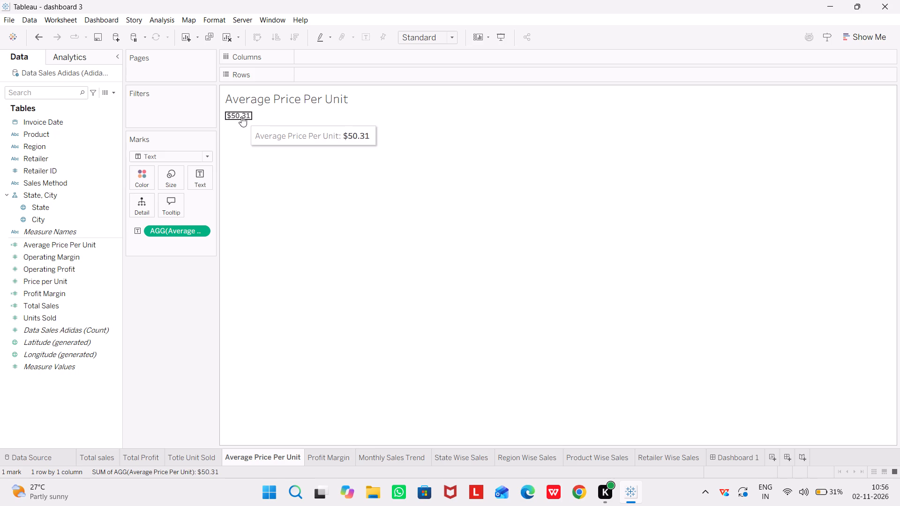
right_click(241, 116)
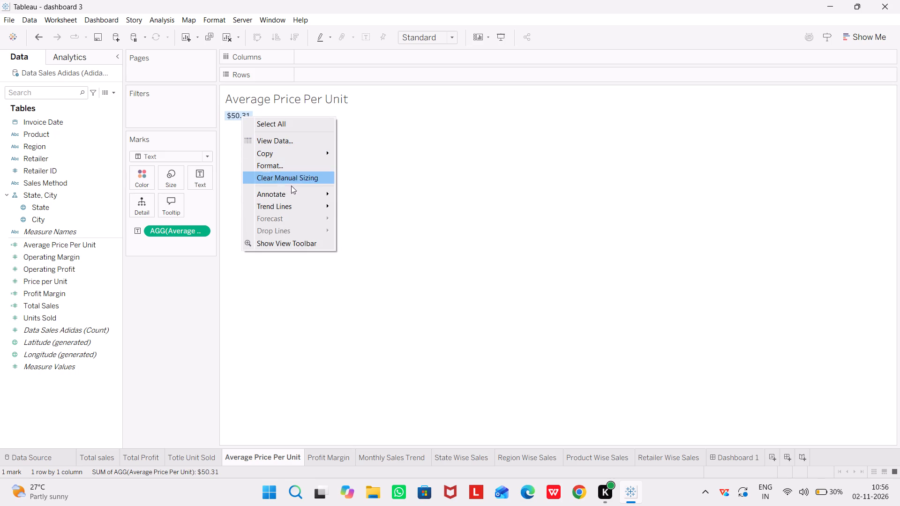
click(283, 167)
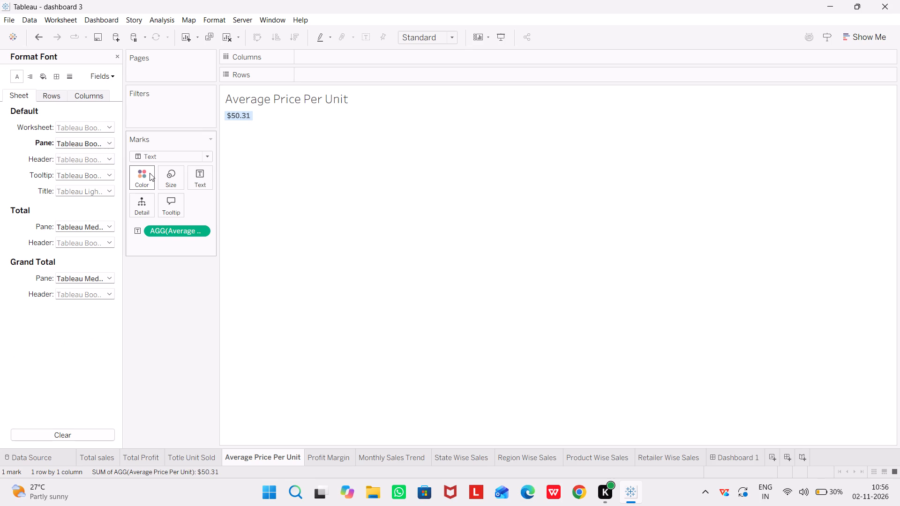
click(150, 173)
click(300, 169)
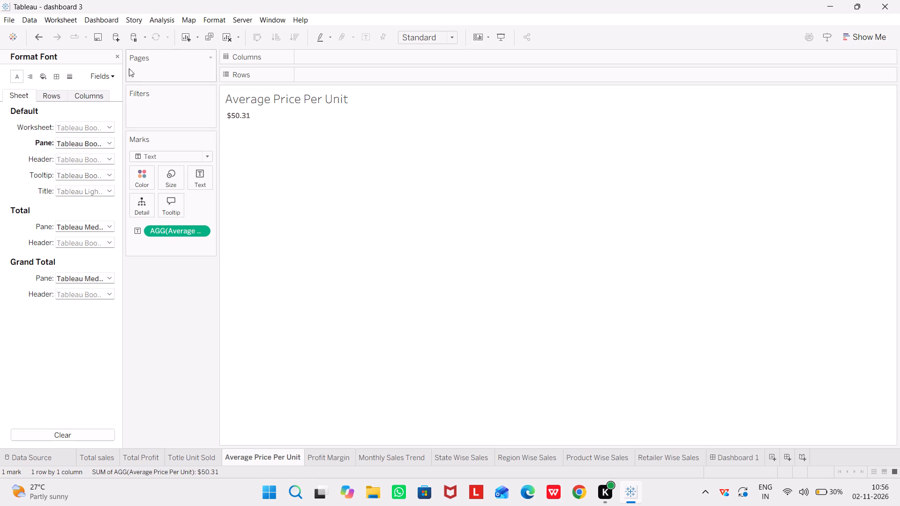
click(116, 54)
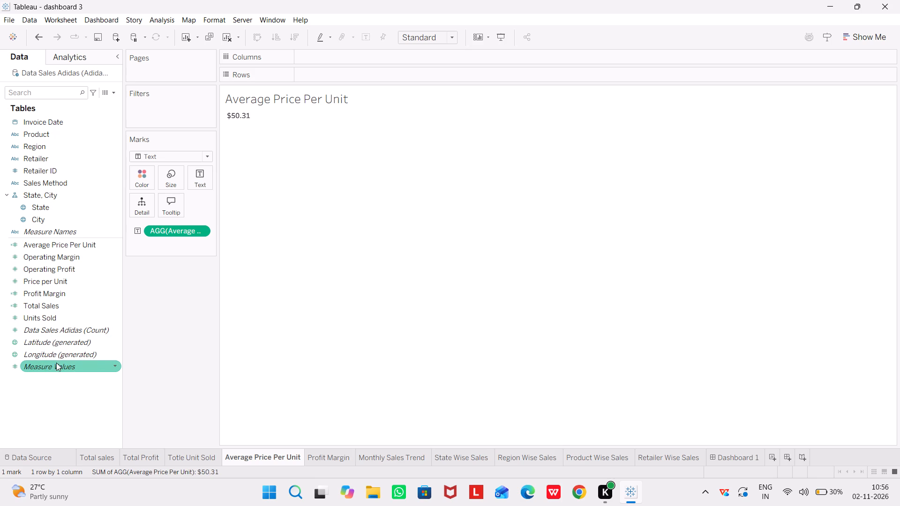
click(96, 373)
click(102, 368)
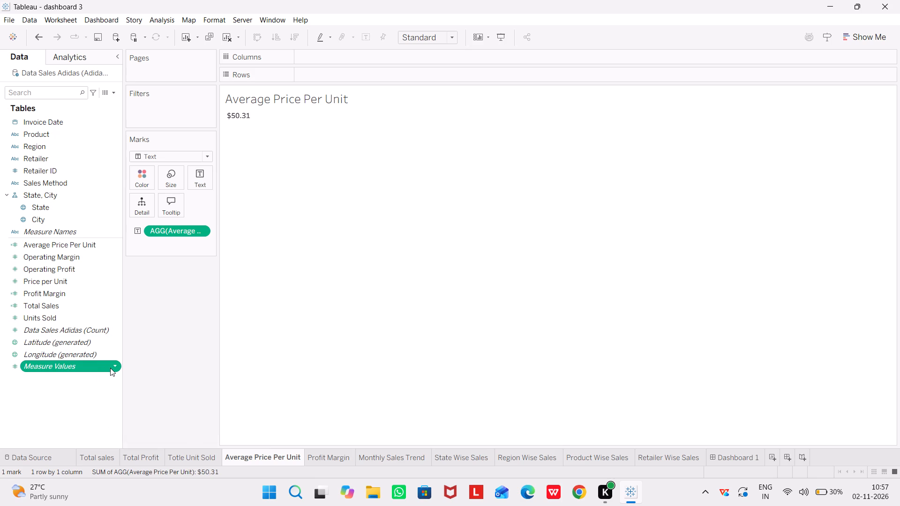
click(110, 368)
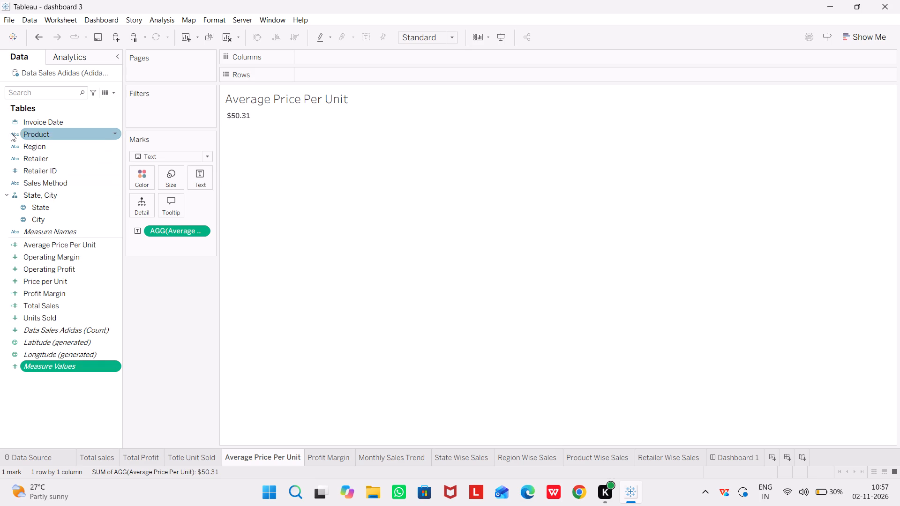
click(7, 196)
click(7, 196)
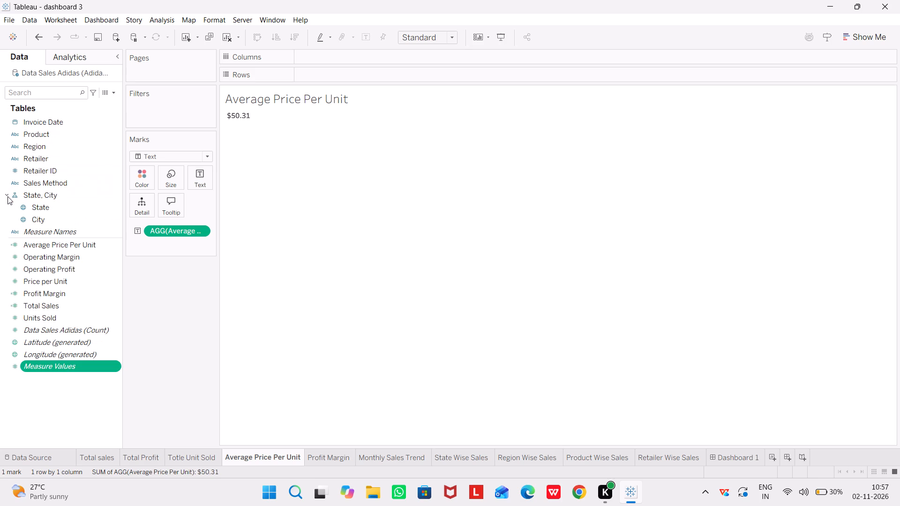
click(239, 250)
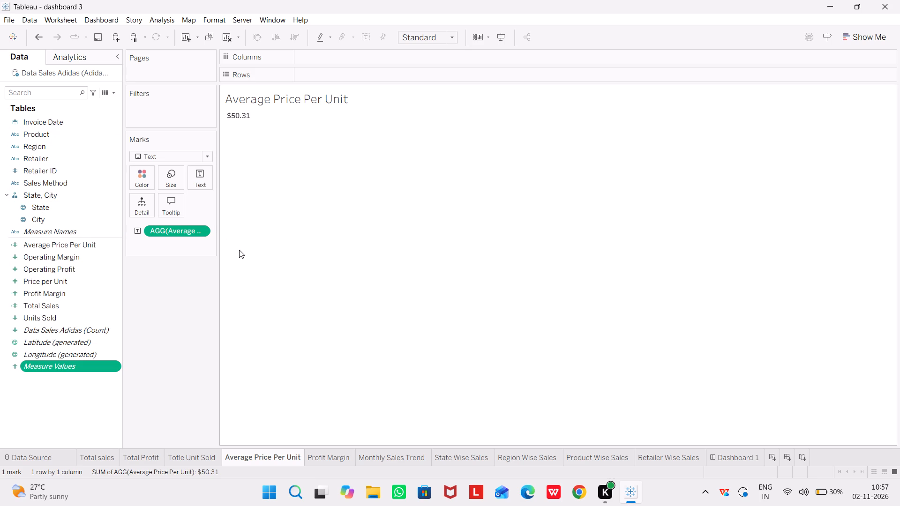
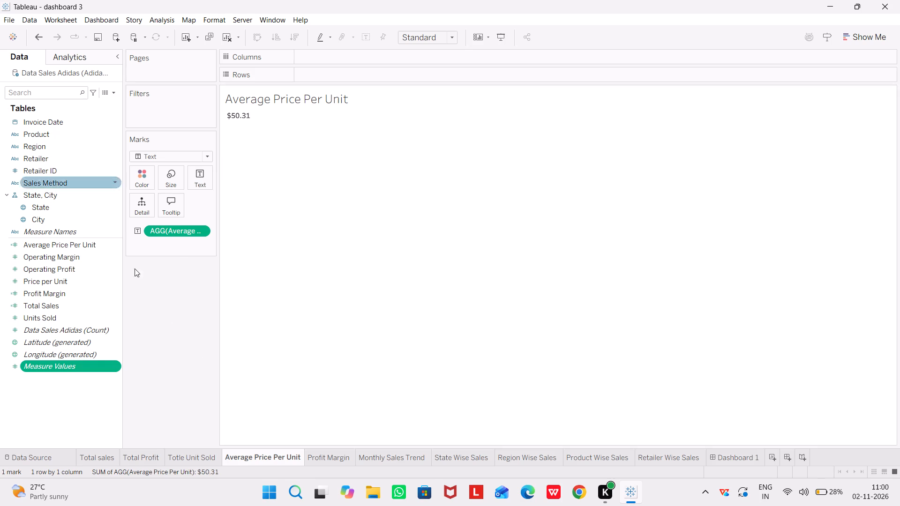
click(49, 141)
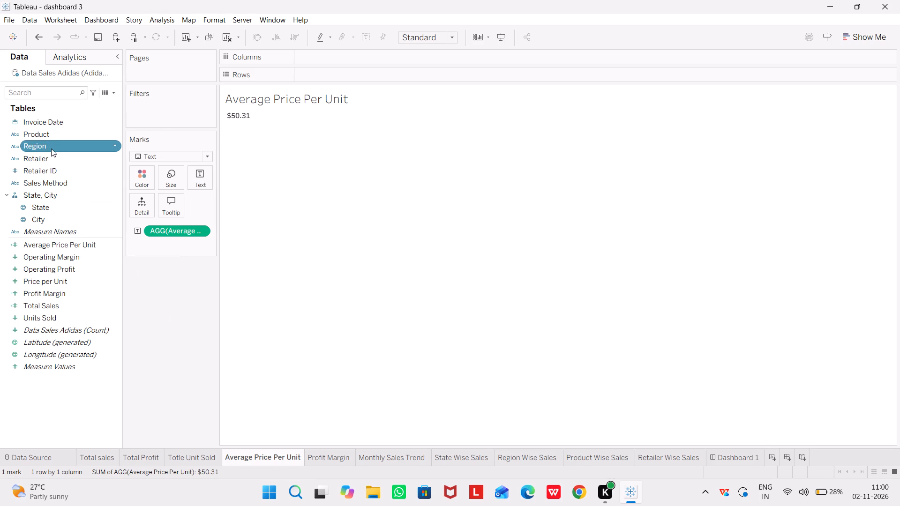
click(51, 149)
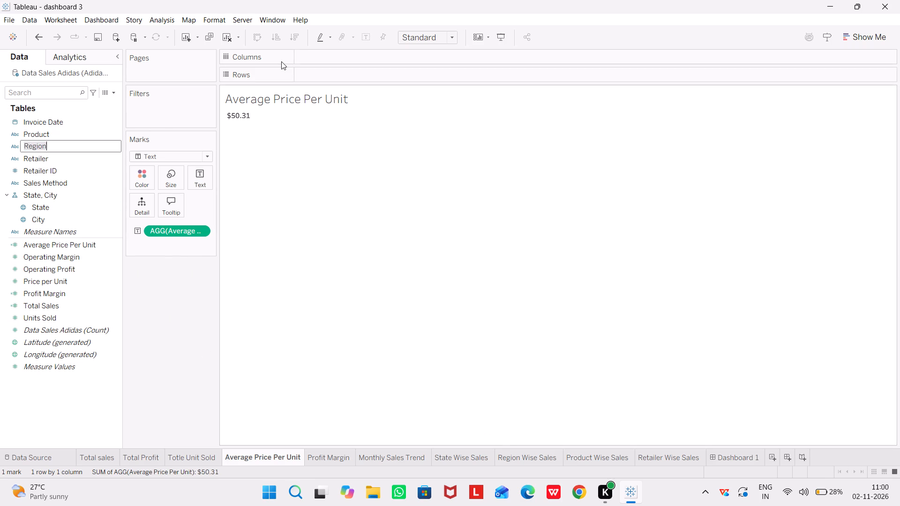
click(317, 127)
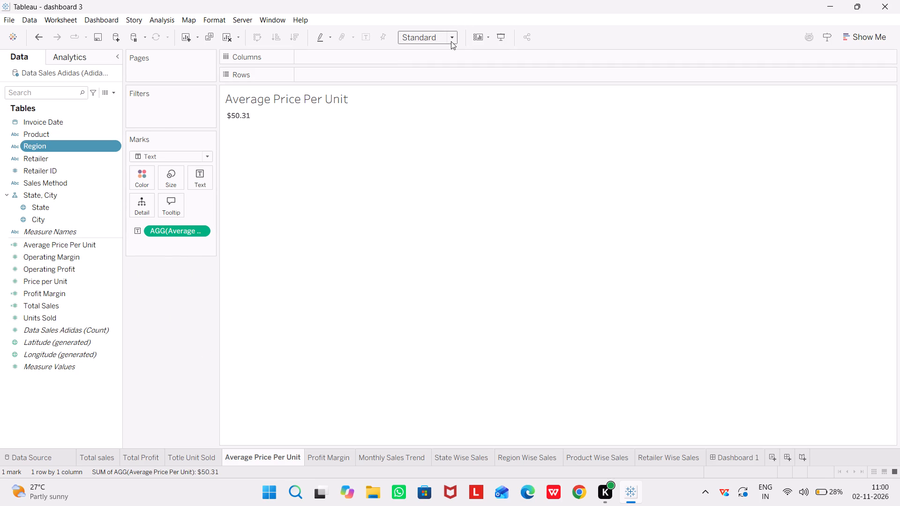
Set the Average Price Per Unit worksheet's fit to Entire View and check its card on Dashboard 1.
click(451, 41)
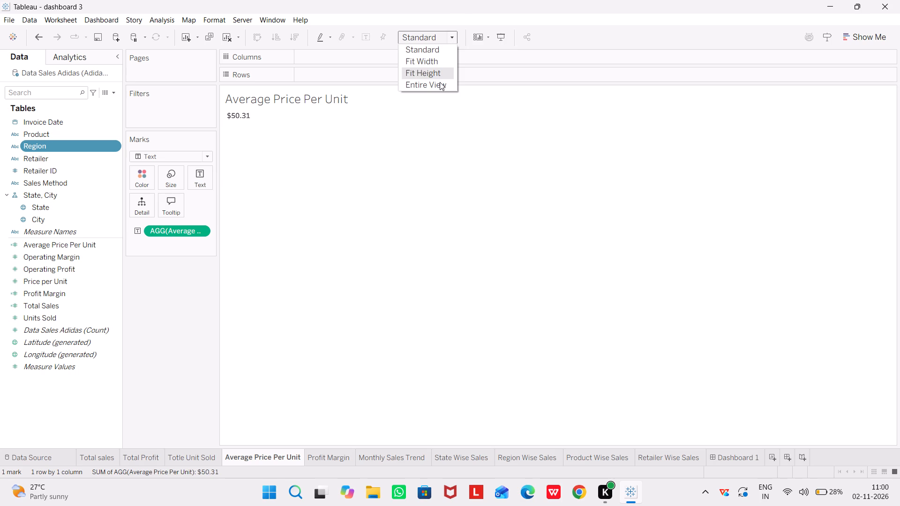
click(440, 82)
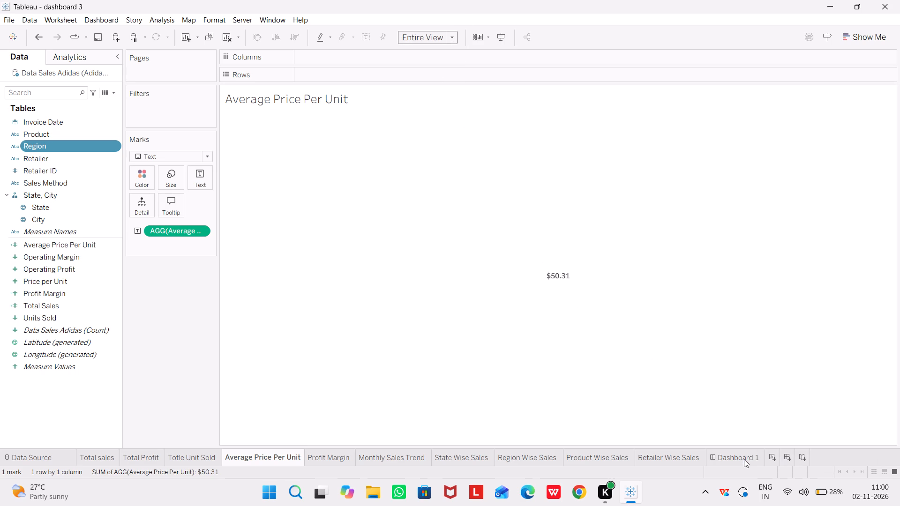
click(744, 459)
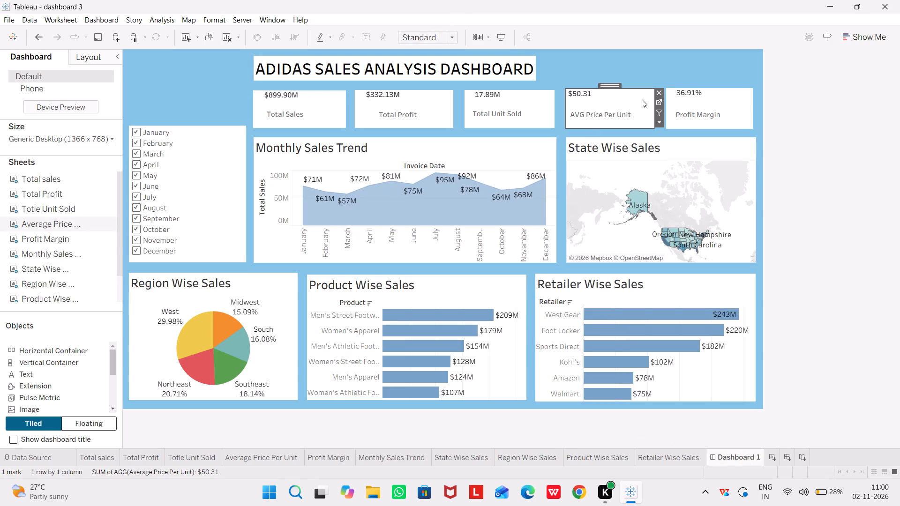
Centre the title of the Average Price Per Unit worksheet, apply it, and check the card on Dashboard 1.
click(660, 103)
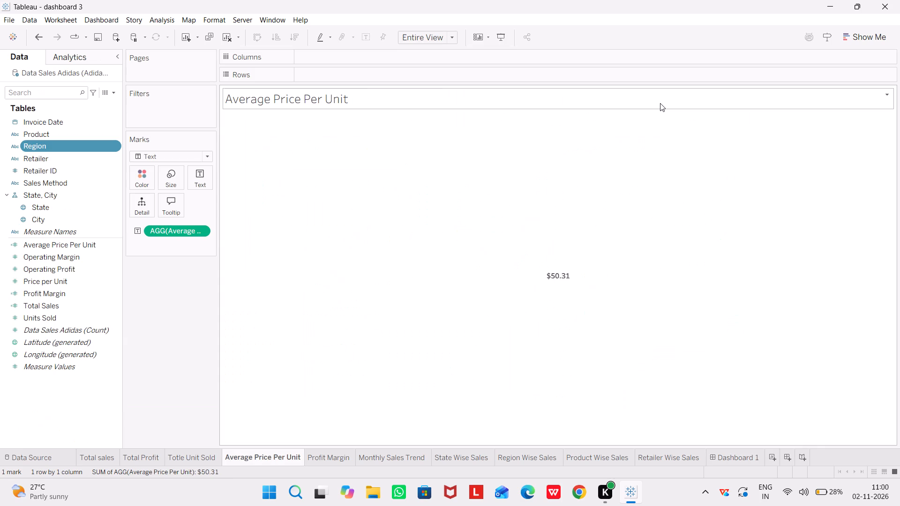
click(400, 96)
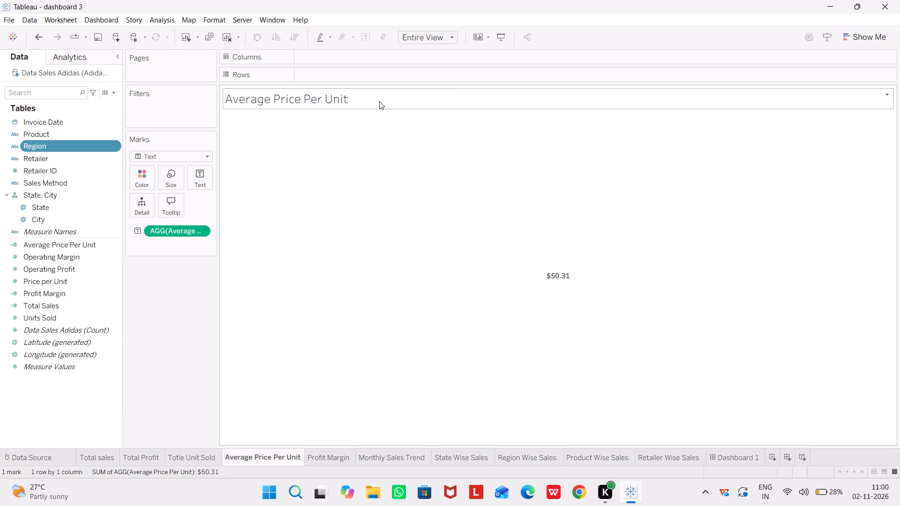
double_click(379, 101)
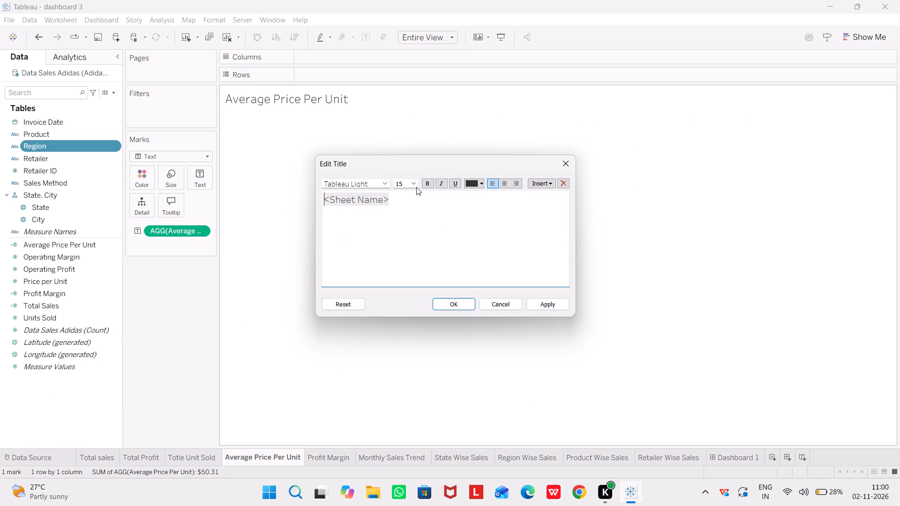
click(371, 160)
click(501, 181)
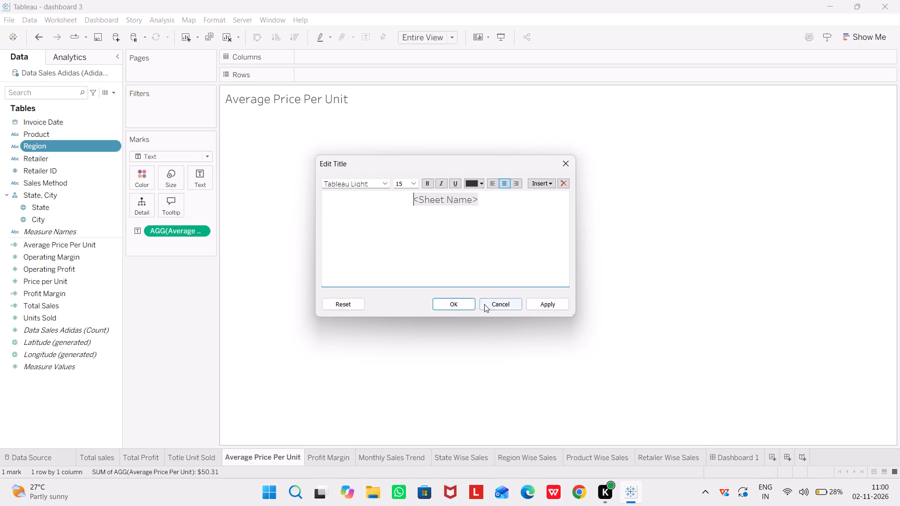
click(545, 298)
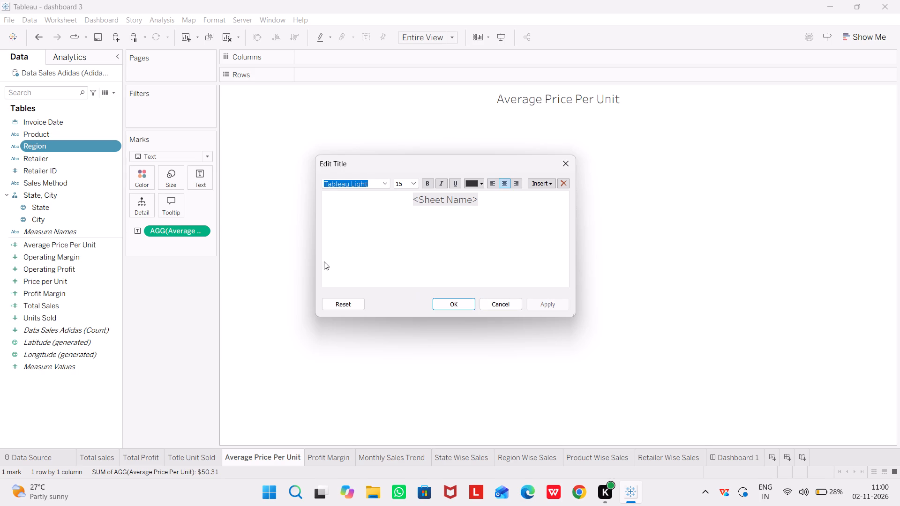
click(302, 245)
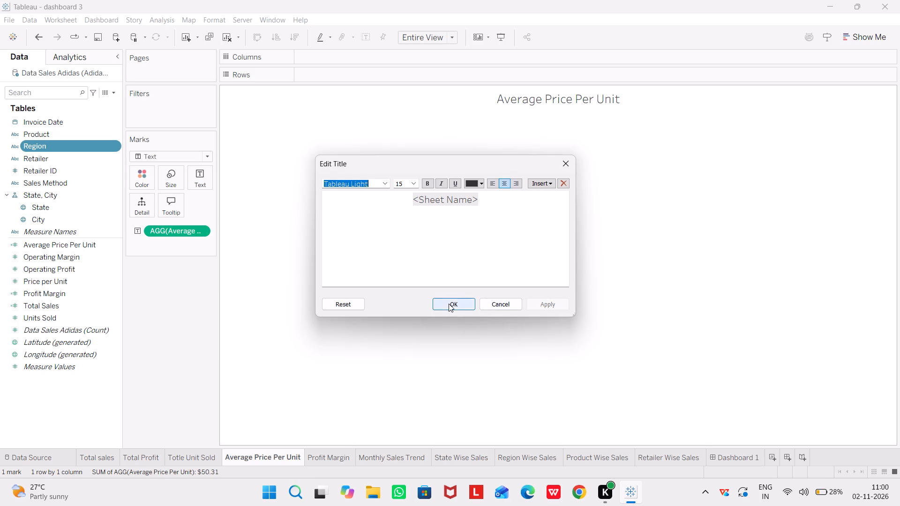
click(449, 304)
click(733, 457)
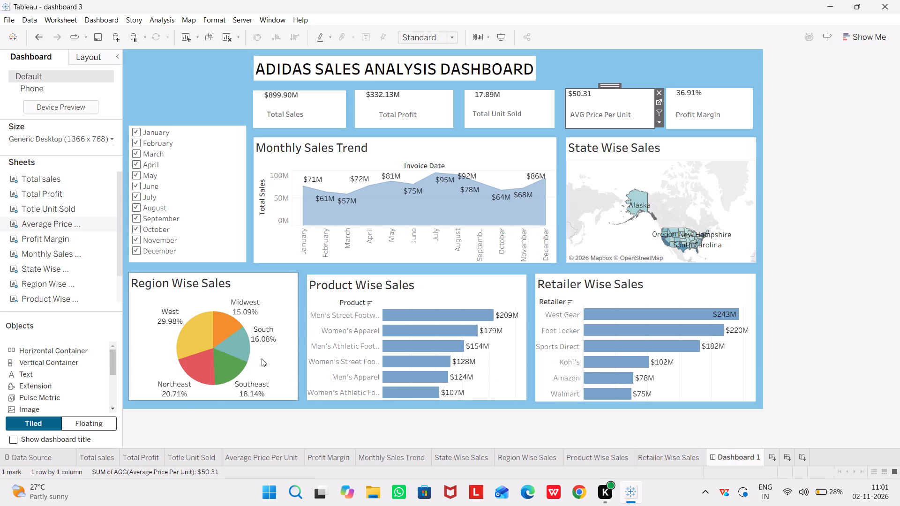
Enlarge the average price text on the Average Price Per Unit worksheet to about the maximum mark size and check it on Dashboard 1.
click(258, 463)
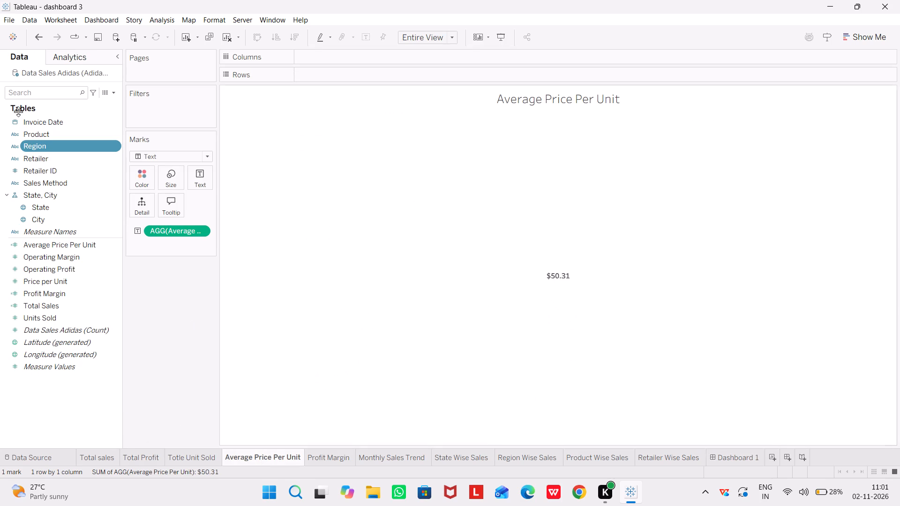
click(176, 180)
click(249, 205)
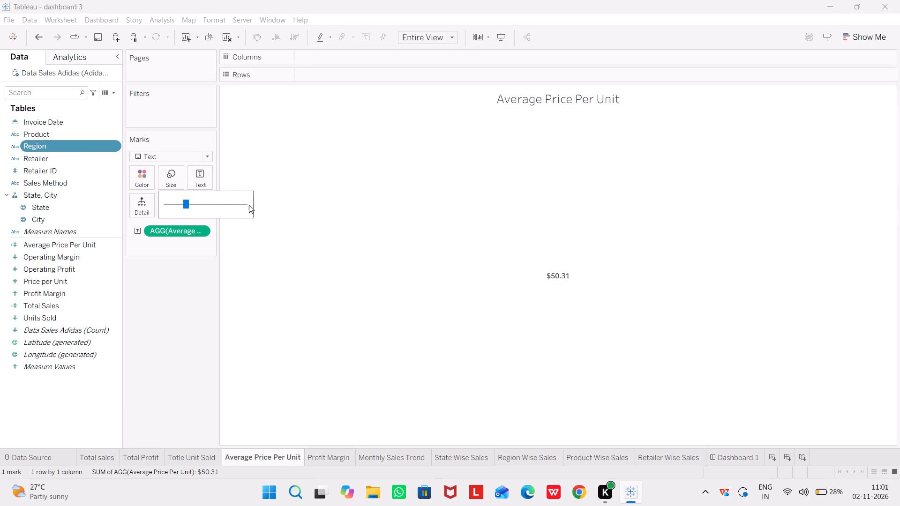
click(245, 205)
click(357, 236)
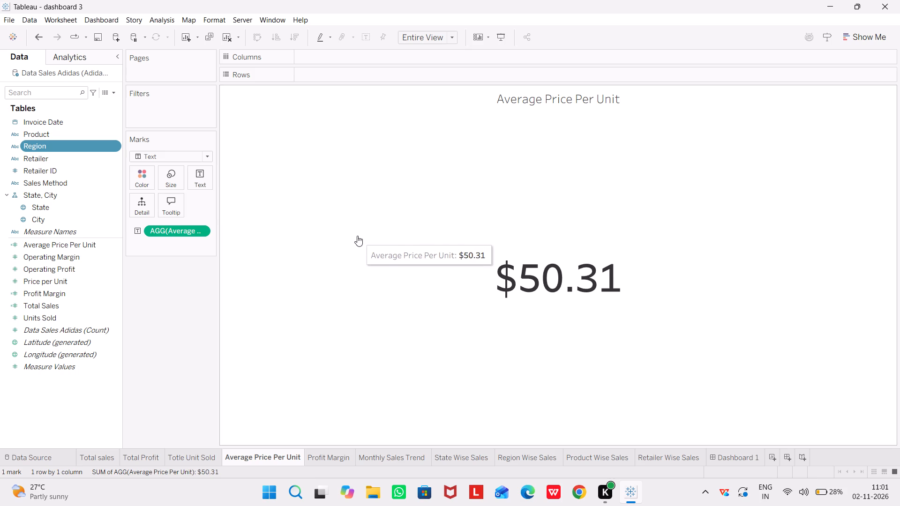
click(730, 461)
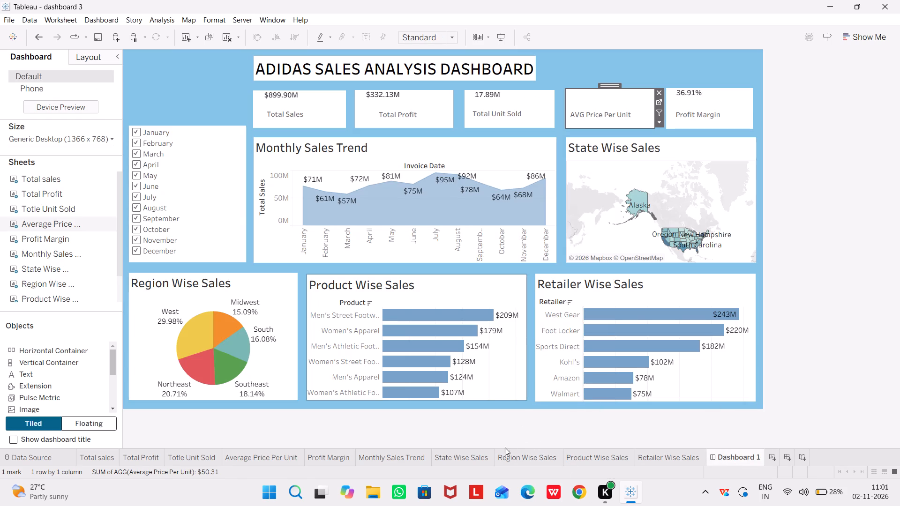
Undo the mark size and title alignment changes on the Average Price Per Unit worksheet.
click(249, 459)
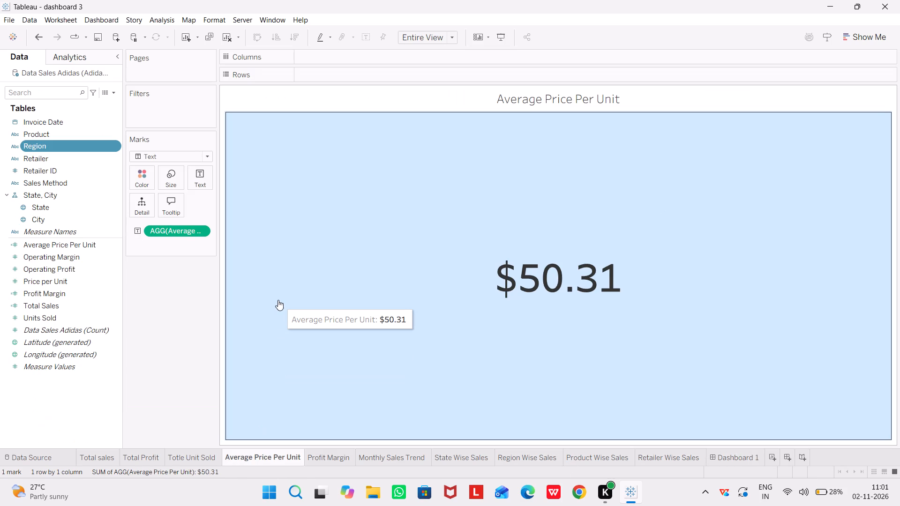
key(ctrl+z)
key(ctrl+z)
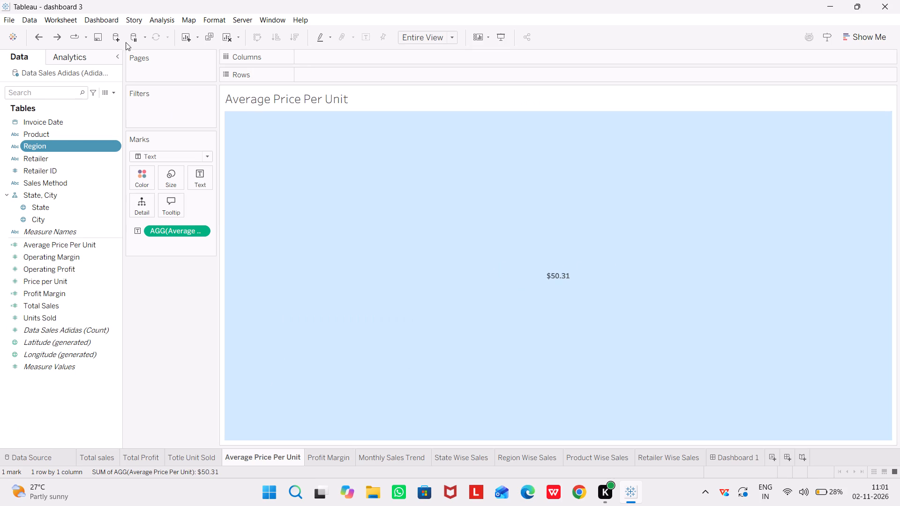
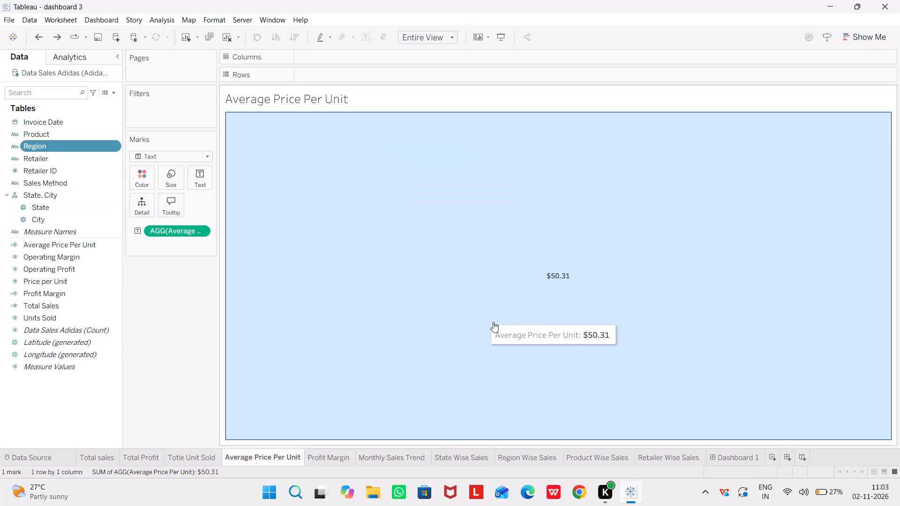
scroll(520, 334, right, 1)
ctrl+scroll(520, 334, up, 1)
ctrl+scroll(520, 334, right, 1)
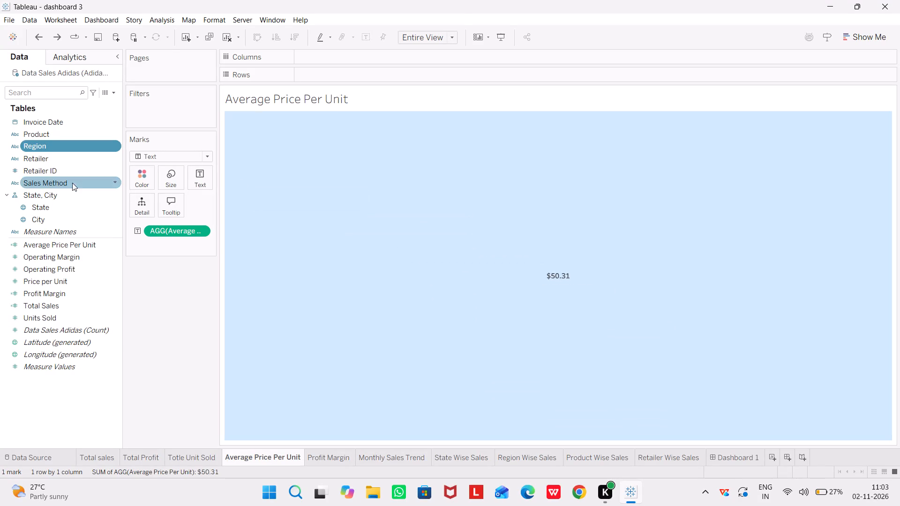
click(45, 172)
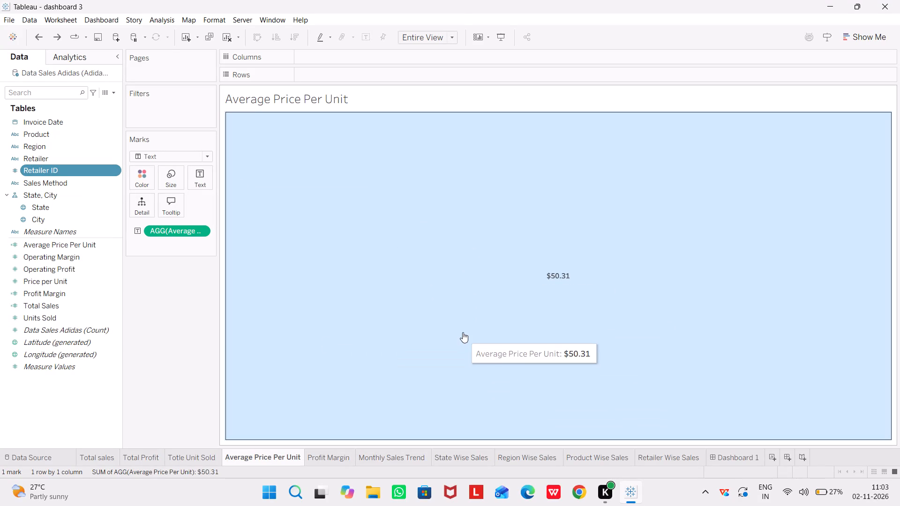
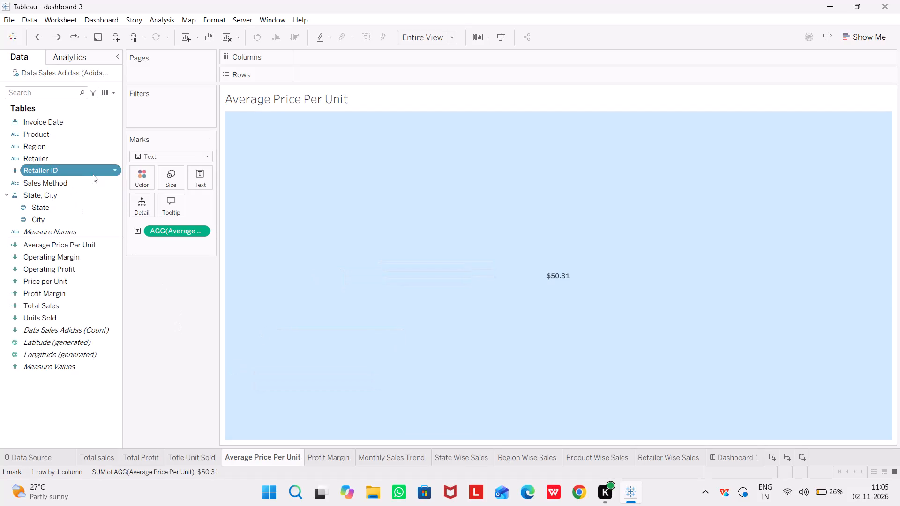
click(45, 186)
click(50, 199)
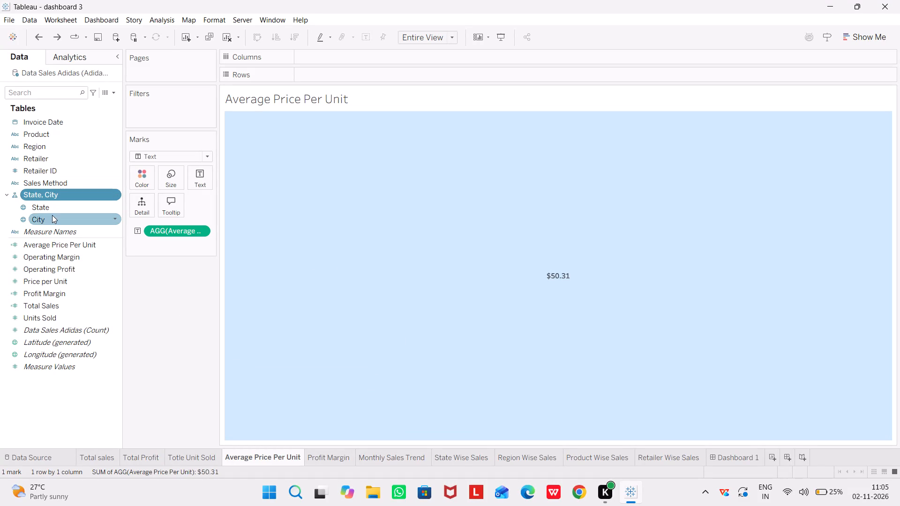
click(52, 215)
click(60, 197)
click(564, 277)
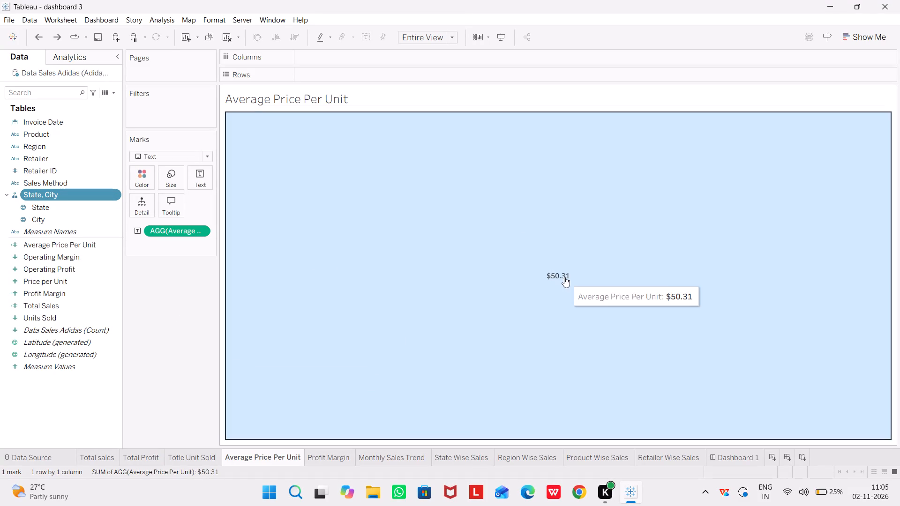
Look over the Monthly Sales Trend worksheet and the Profit Margin worksheet.
click(401, 449)
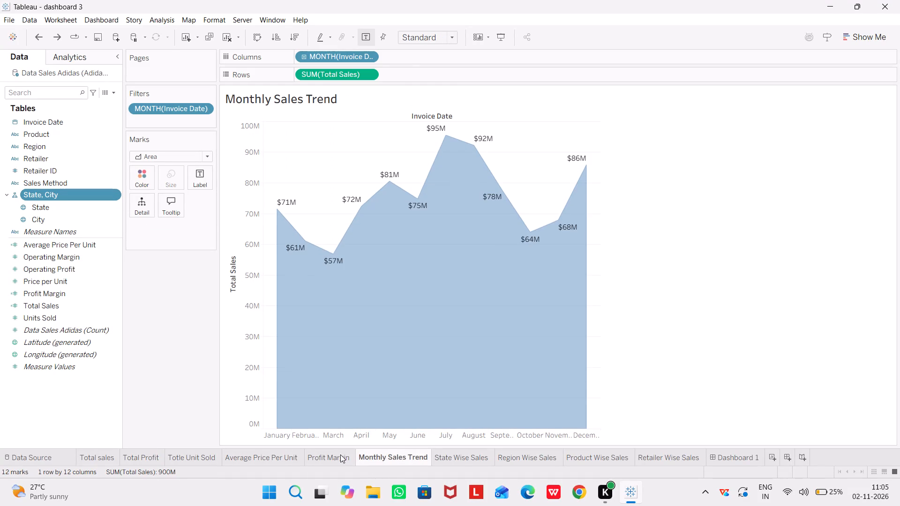
click(340, 454)
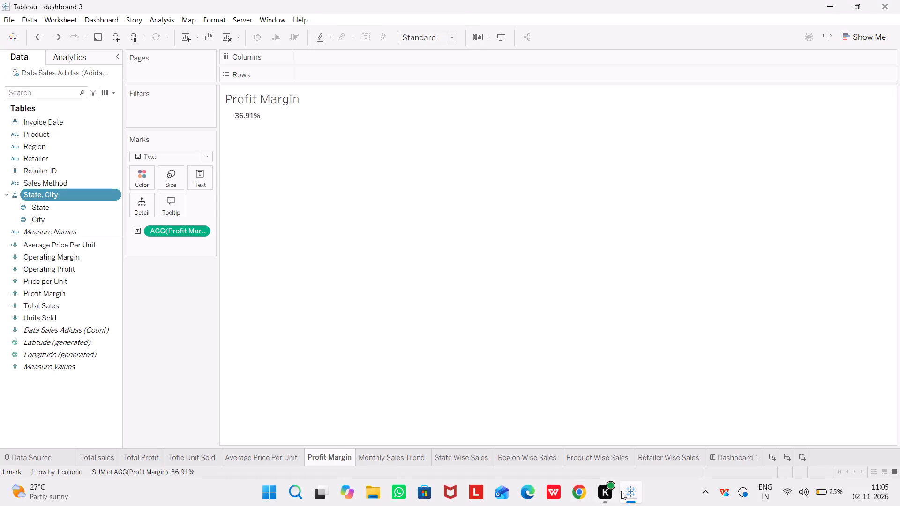
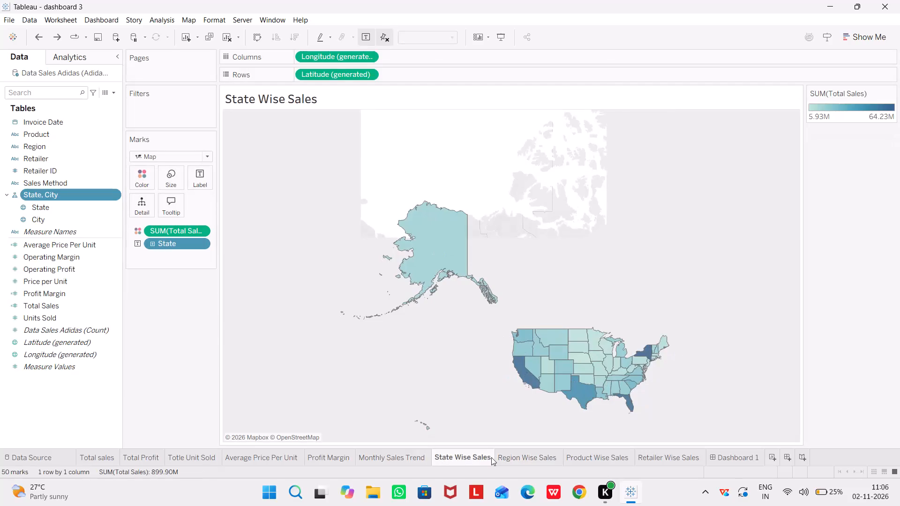
Look over the Region Wise Sales worksheet, including its pie chart and the Region and Total Sales fields on the marks.
click(517, 456)
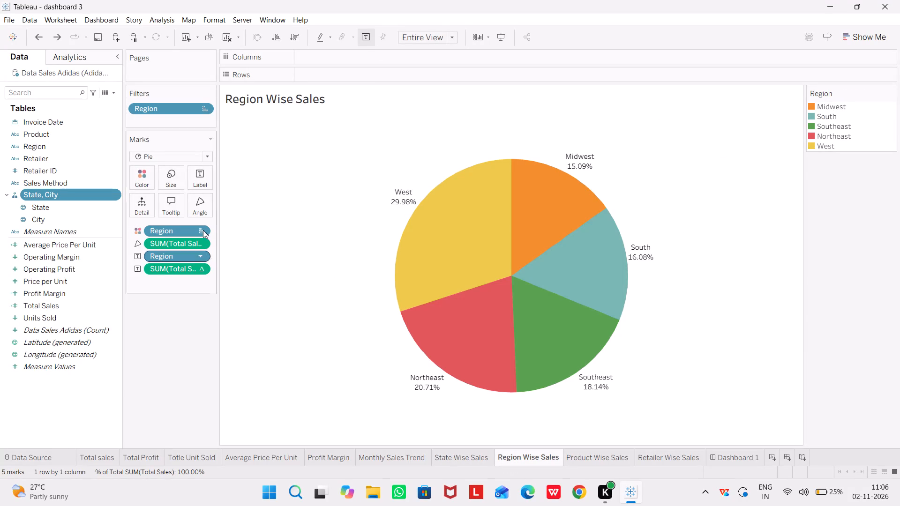
click(269, 204)
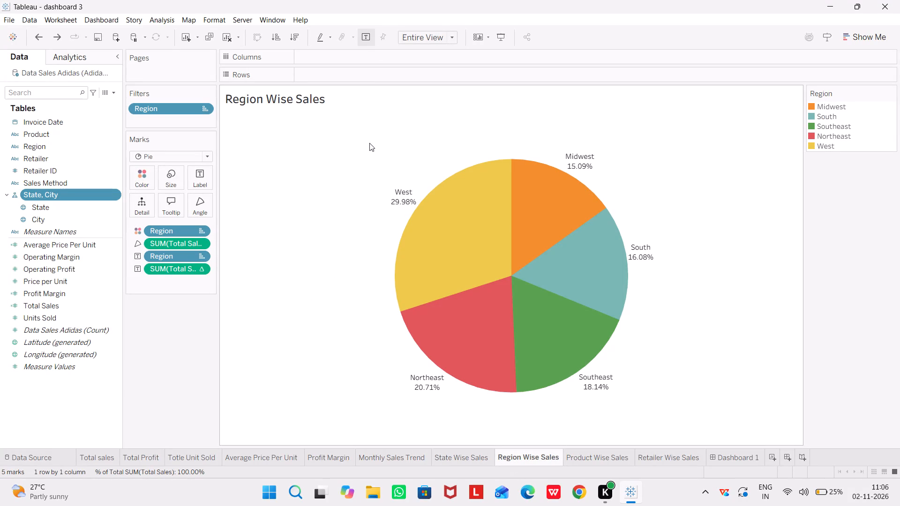
click(369, 143)
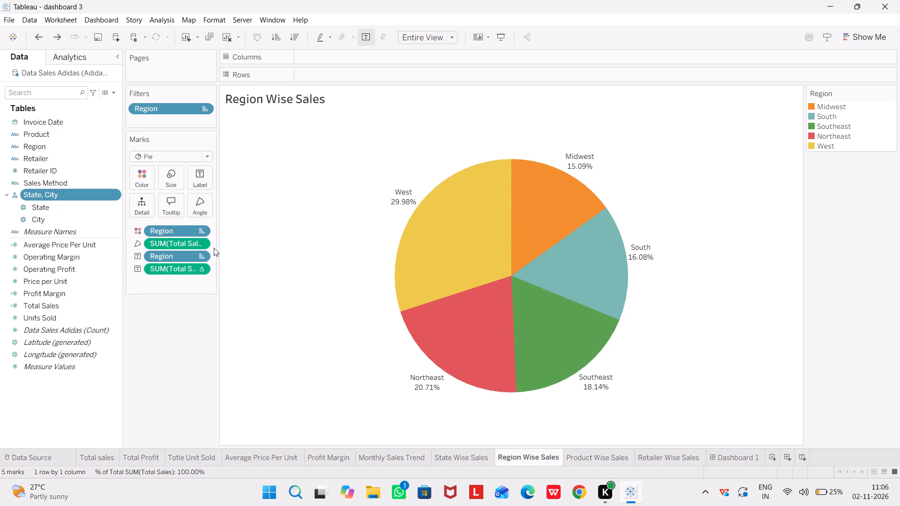
click(376, 254)
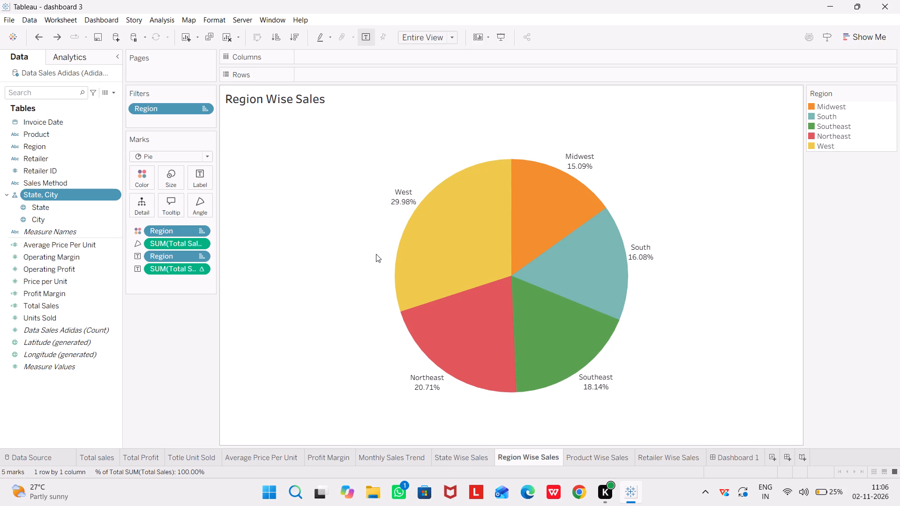
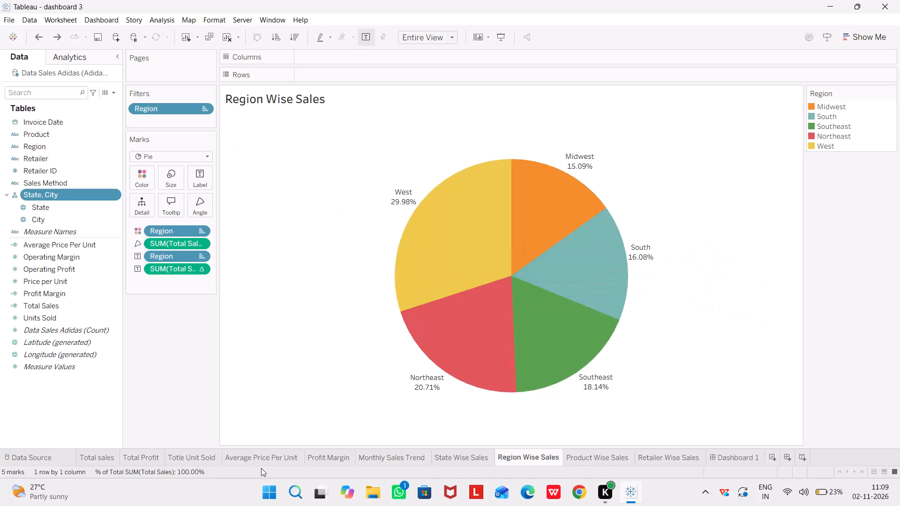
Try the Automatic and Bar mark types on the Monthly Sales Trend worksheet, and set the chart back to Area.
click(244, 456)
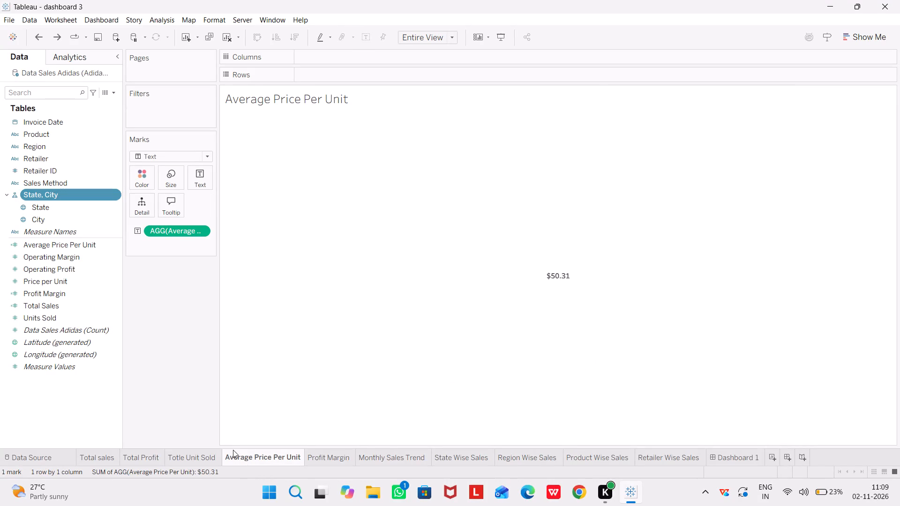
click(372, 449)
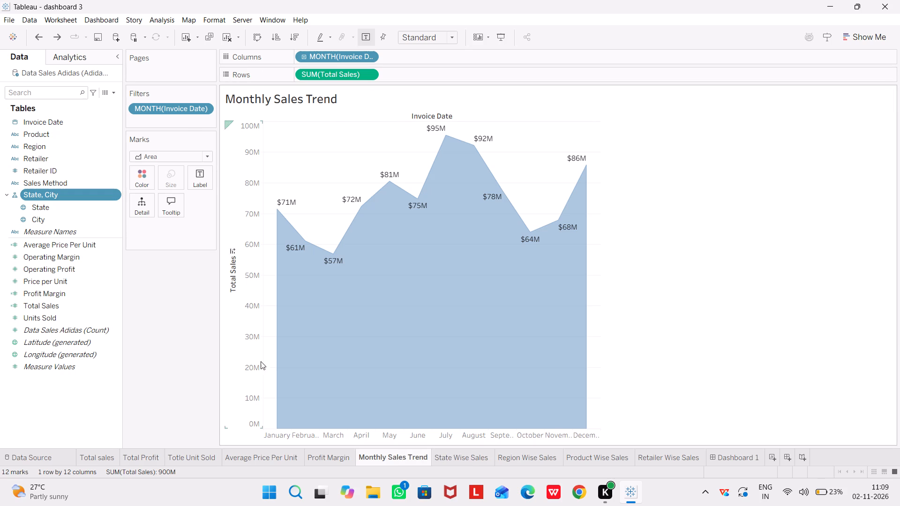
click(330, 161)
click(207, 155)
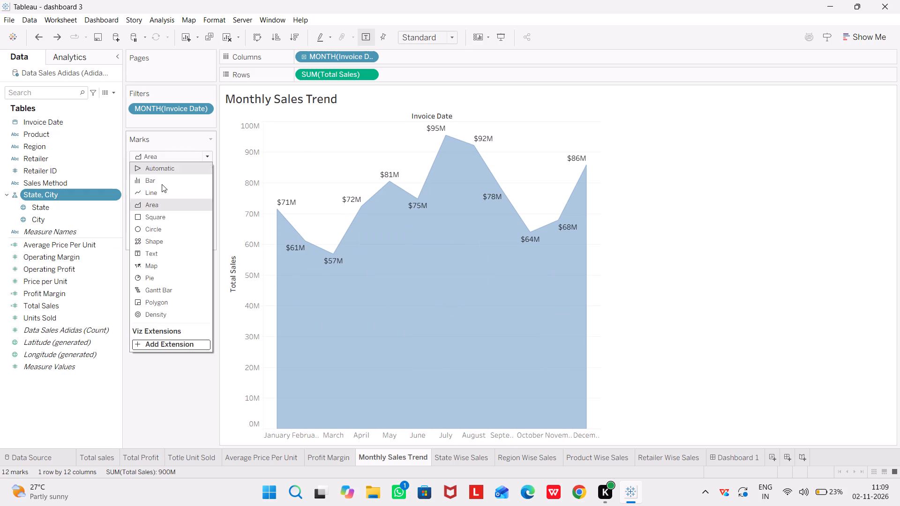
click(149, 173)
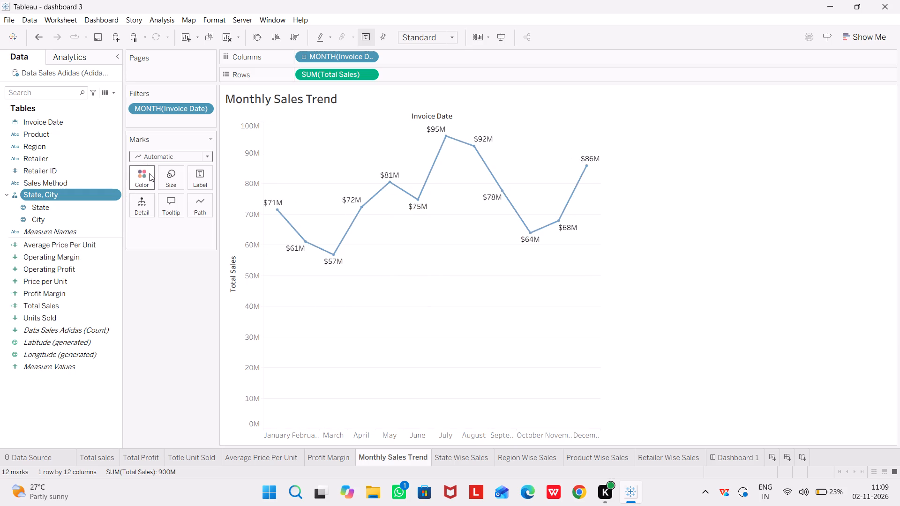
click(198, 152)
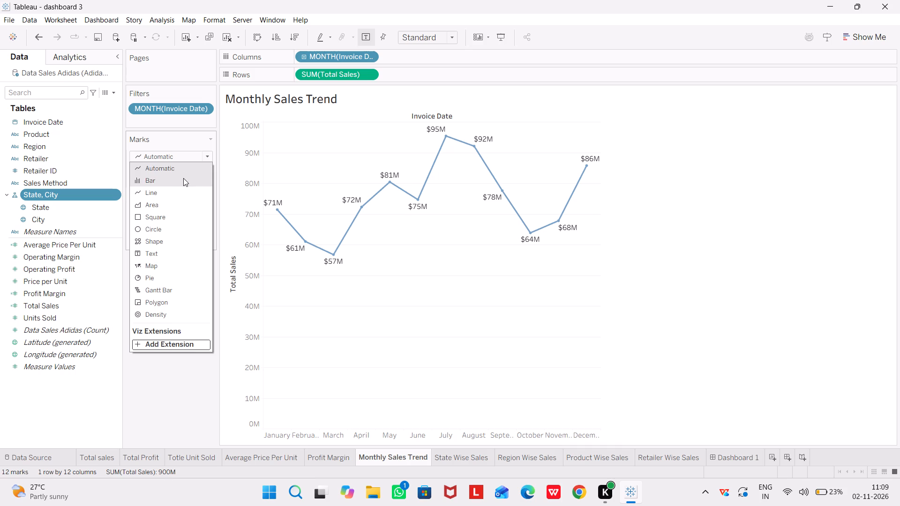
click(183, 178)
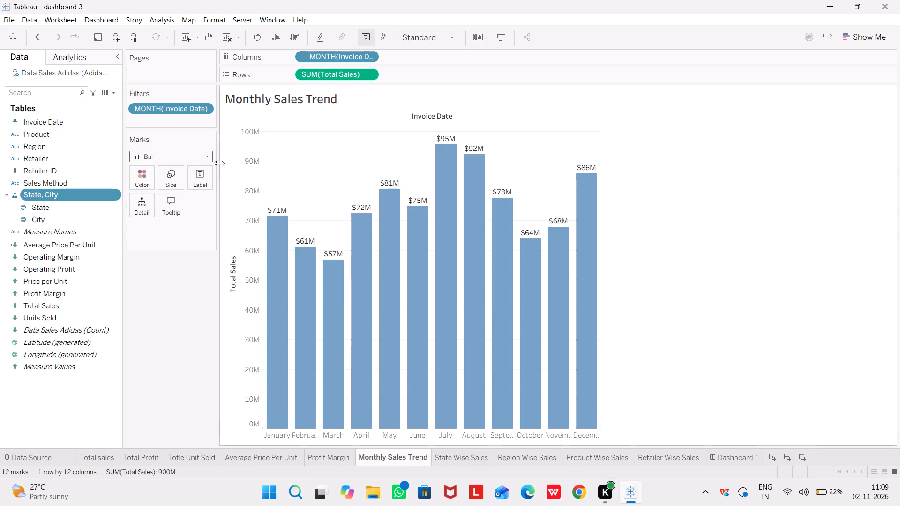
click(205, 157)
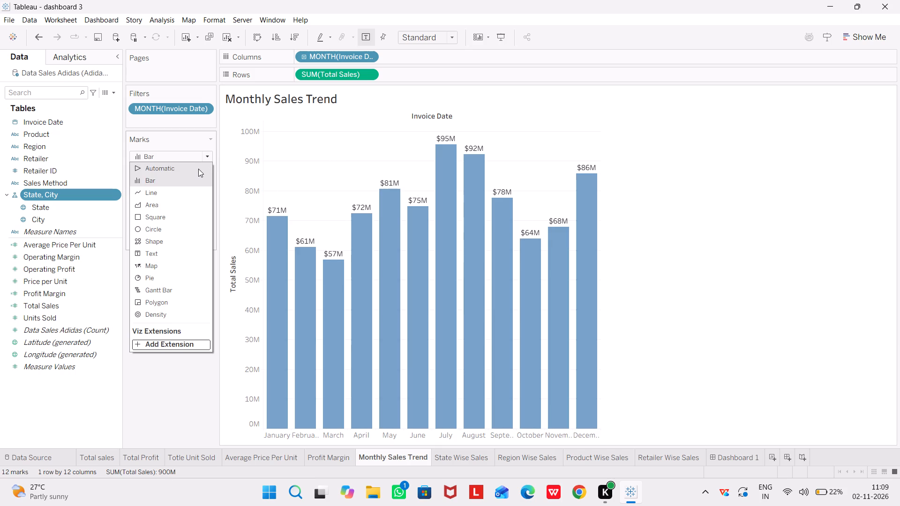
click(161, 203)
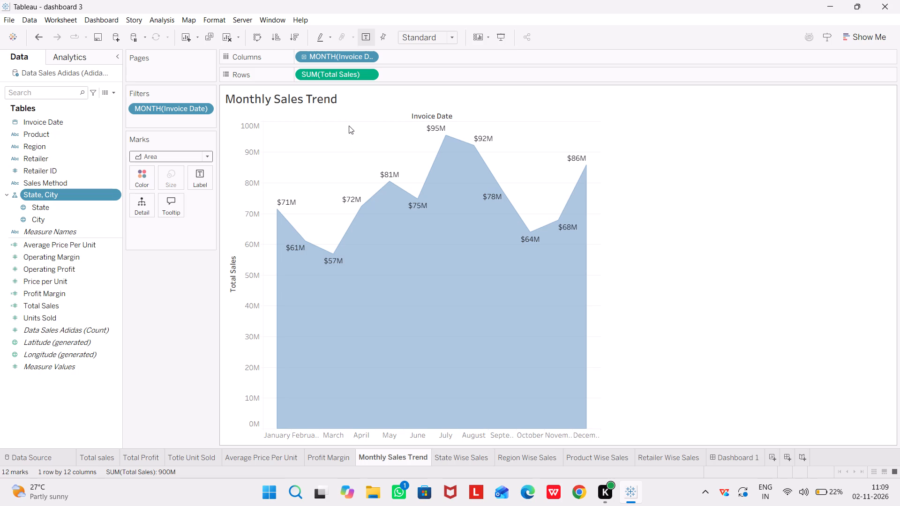
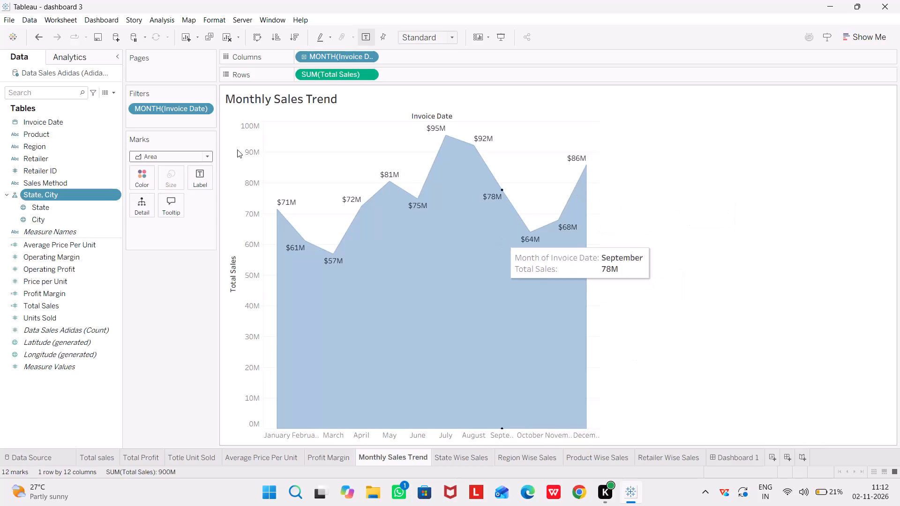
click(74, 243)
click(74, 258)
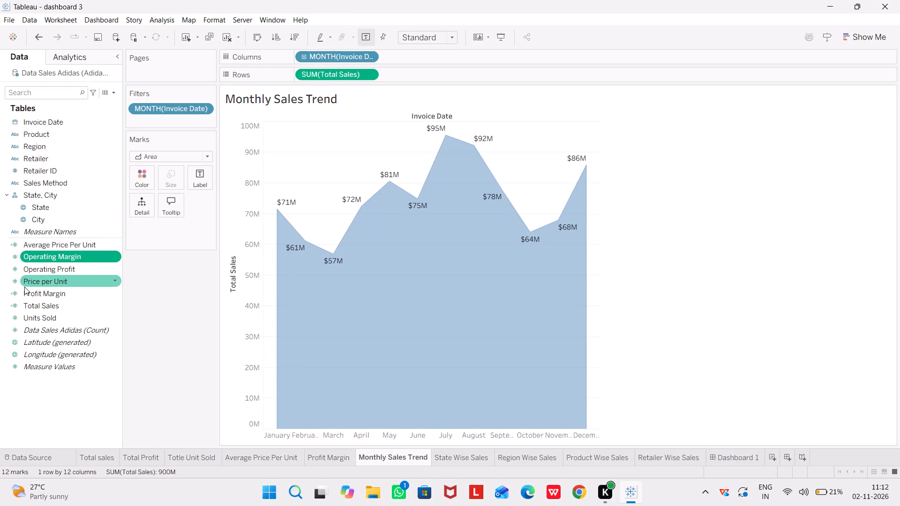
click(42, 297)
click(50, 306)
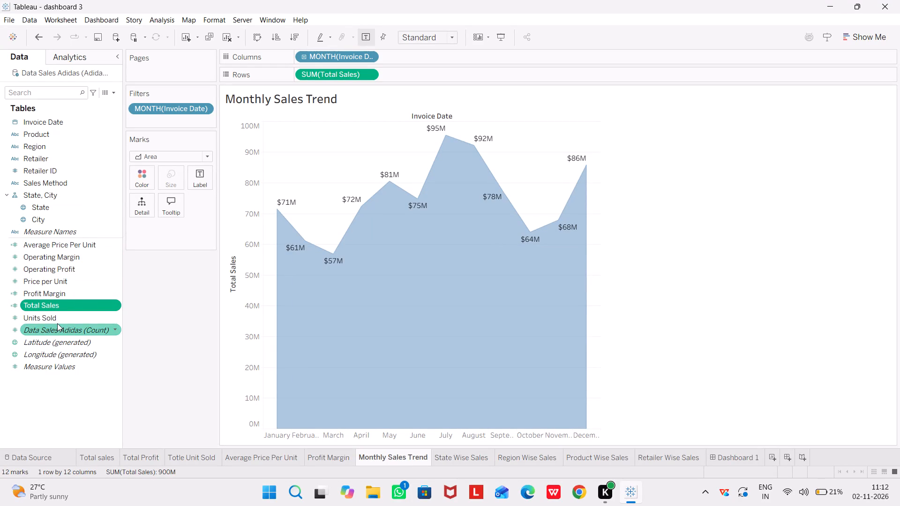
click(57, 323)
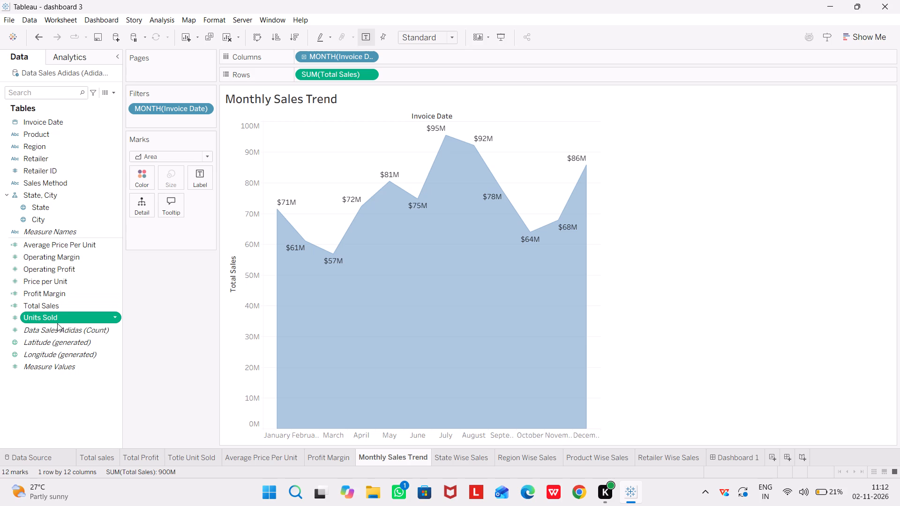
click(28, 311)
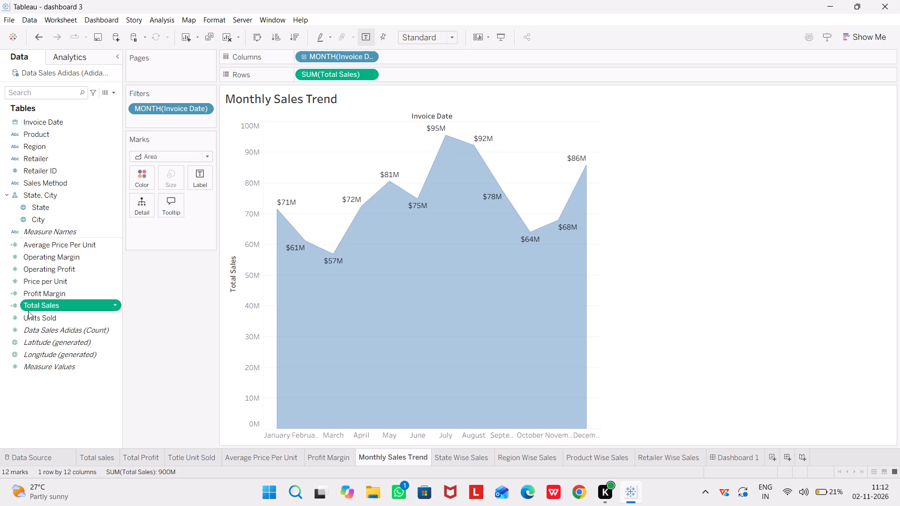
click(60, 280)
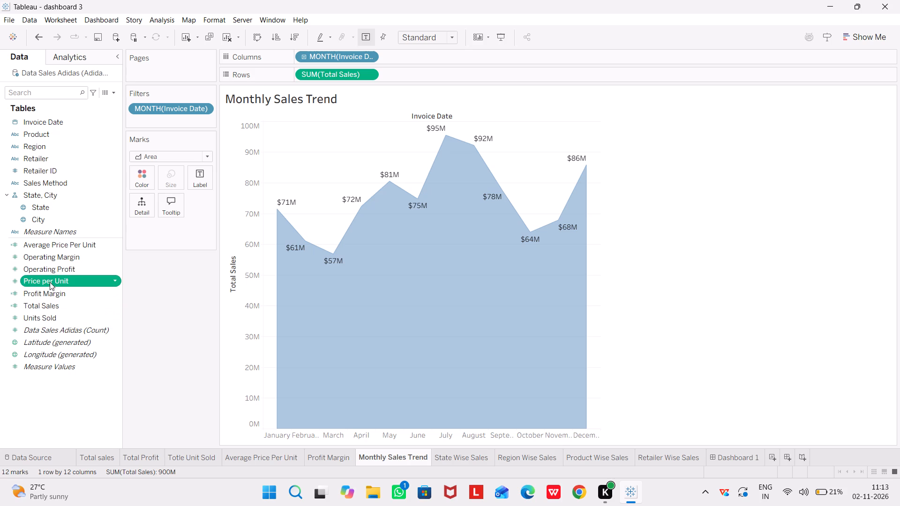
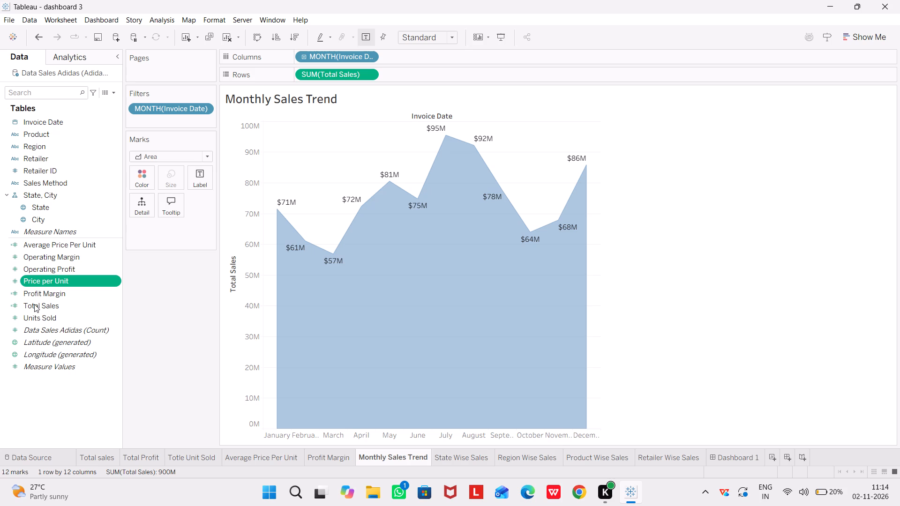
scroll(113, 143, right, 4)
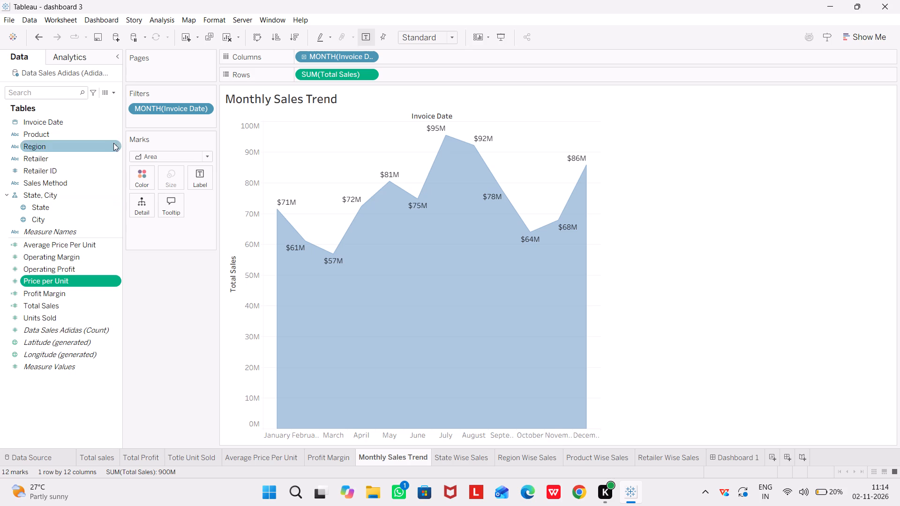
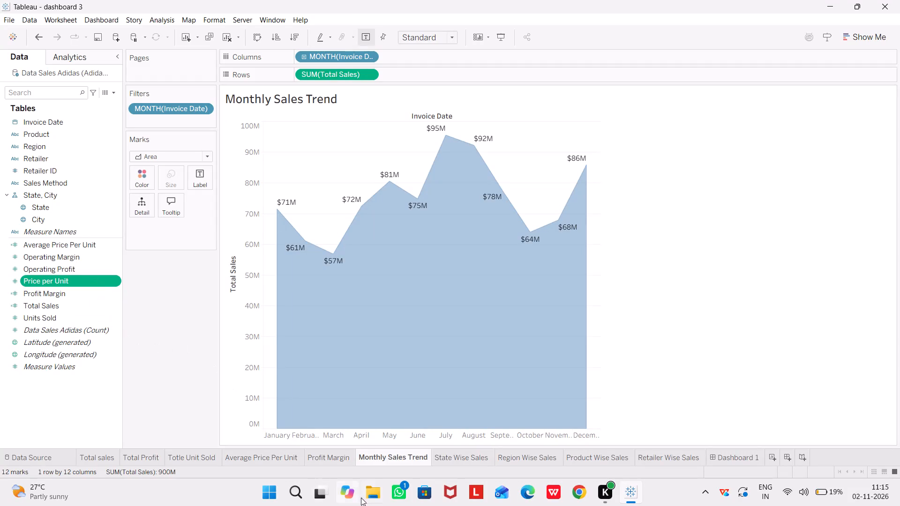
Review the KPI worksheets Profit Margin, Average Price Per Unit and Totle Unit Sold.
click(330, 450)
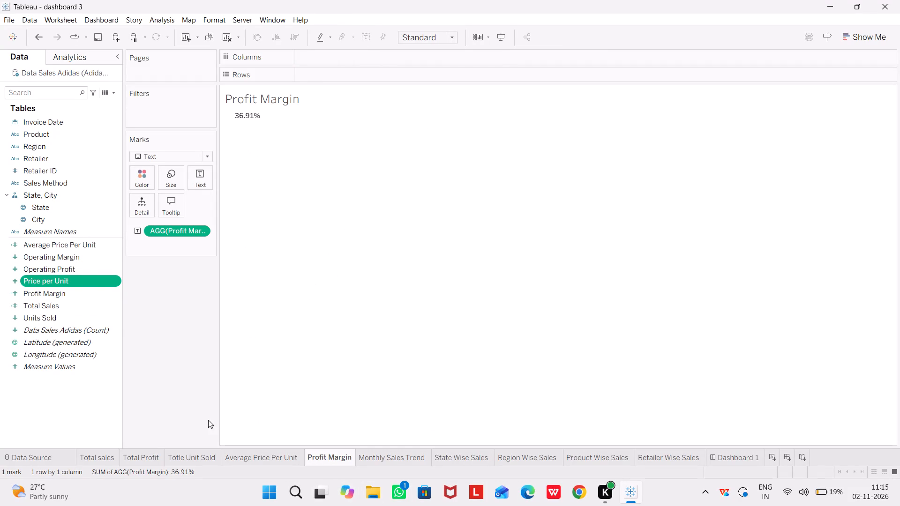
click(268, 454)
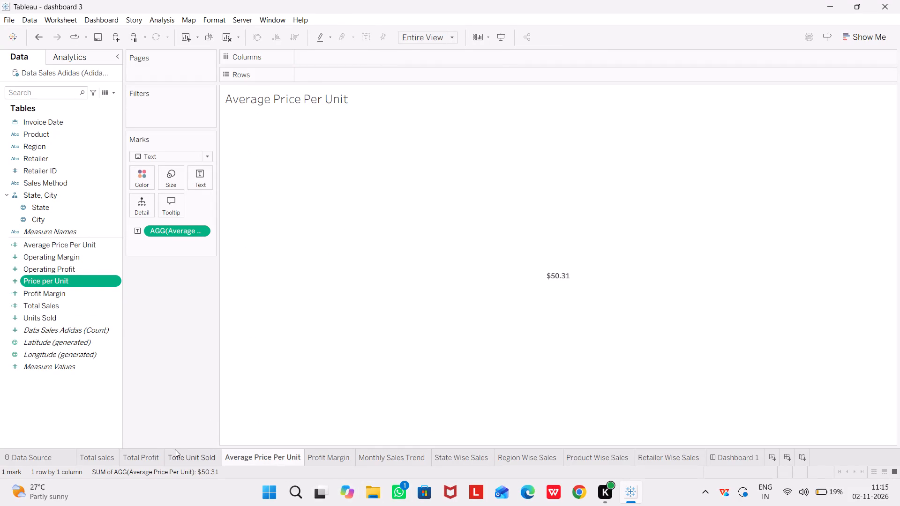
click(175, 449)
click(332, 320)
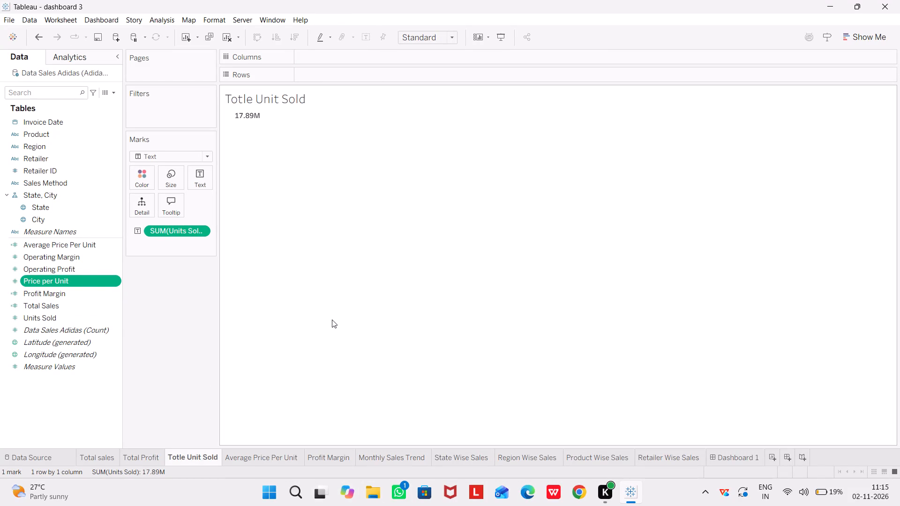
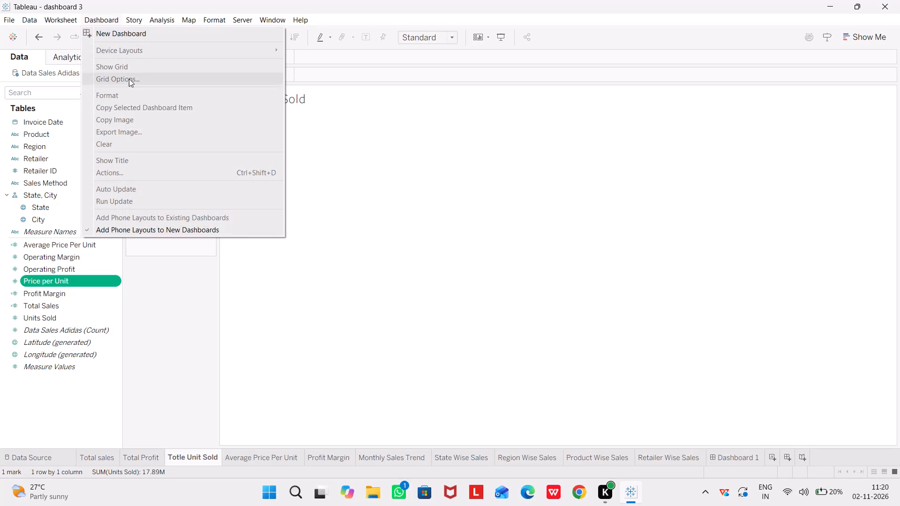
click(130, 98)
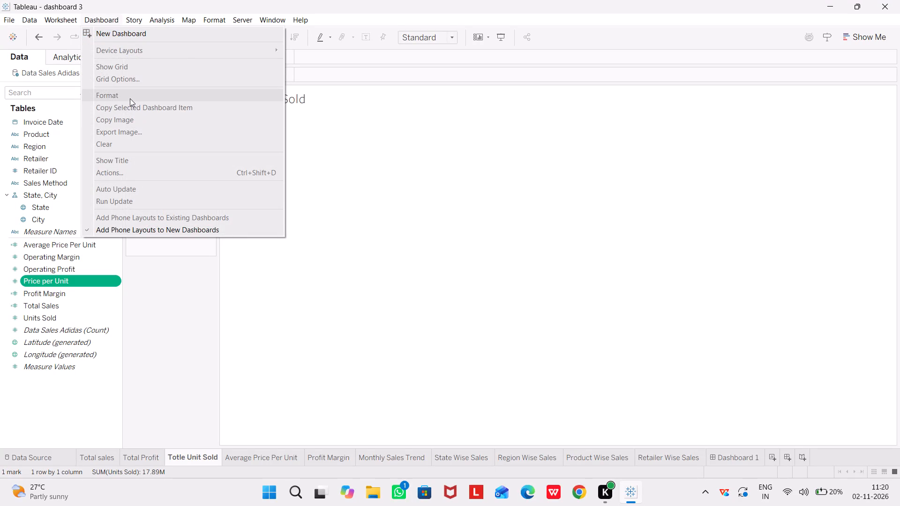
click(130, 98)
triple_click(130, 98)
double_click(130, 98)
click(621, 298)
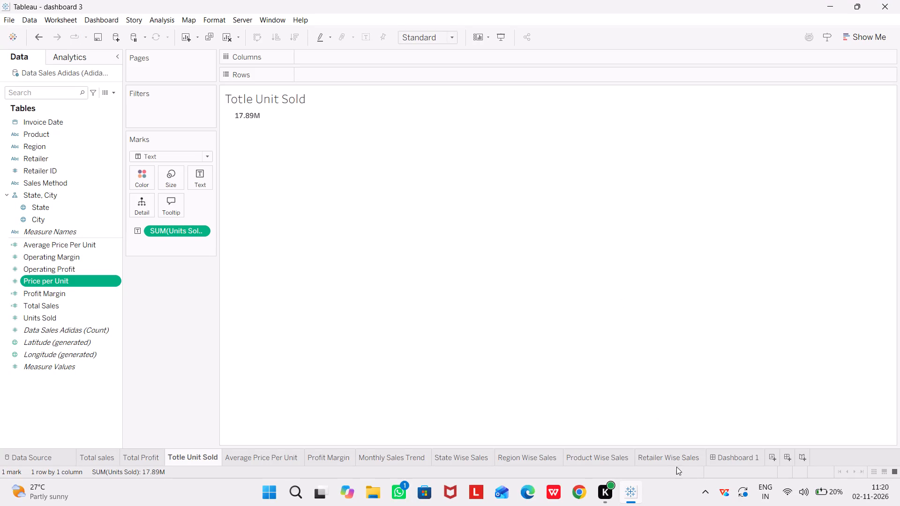
Try yellow and green as Dashboard 1's default shading, and settle on dark navy blue.
click(715, 455)
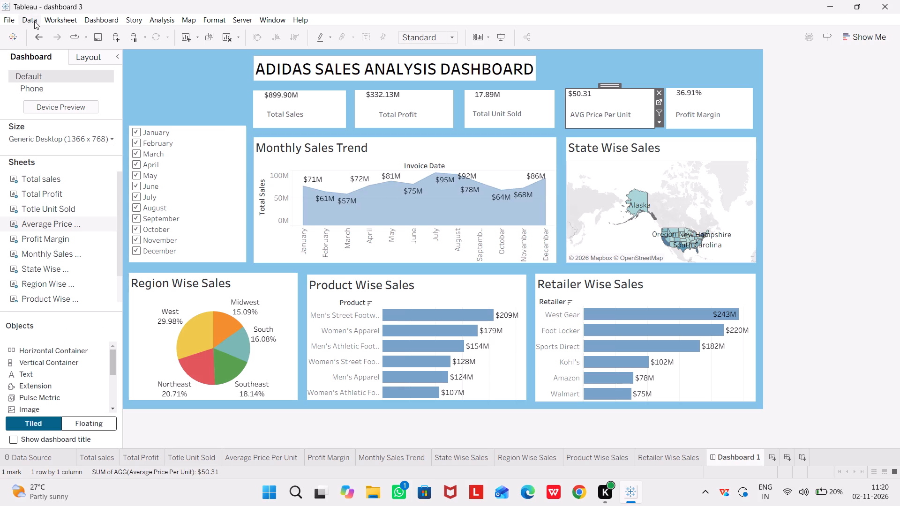
scroll(219, 21, left, 1)
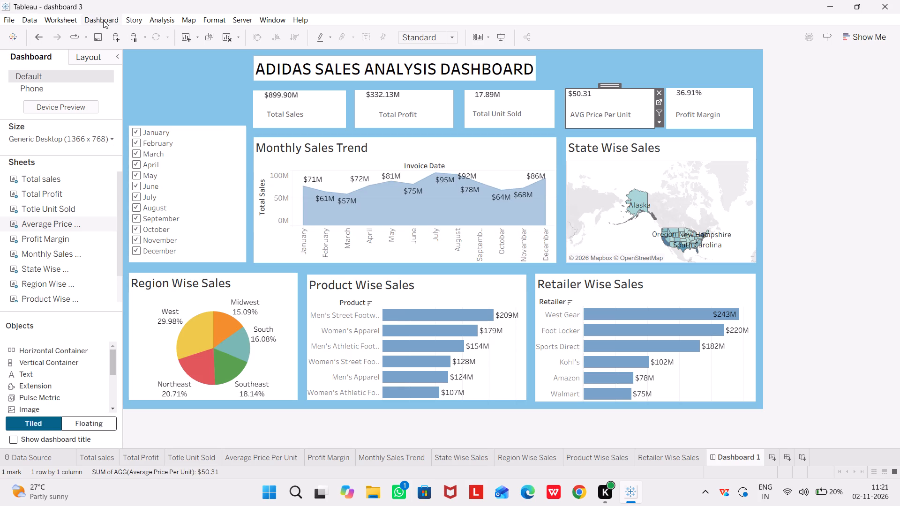
click(105, 19)
click(140, 97)
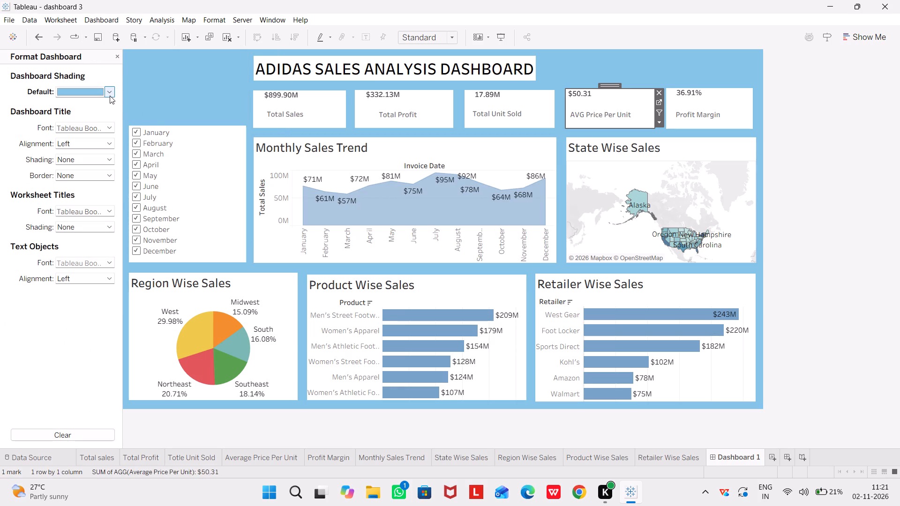
click(110, 96)
click(118, 172)
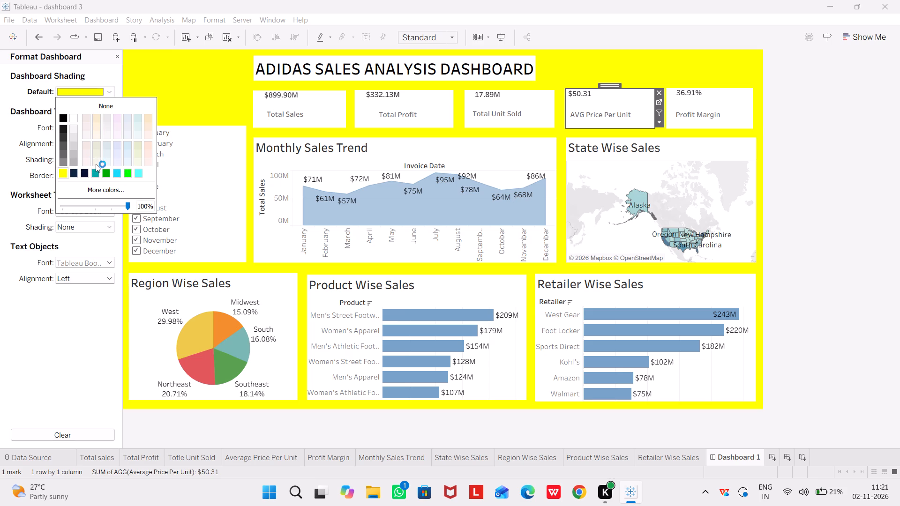
click(103, 171)
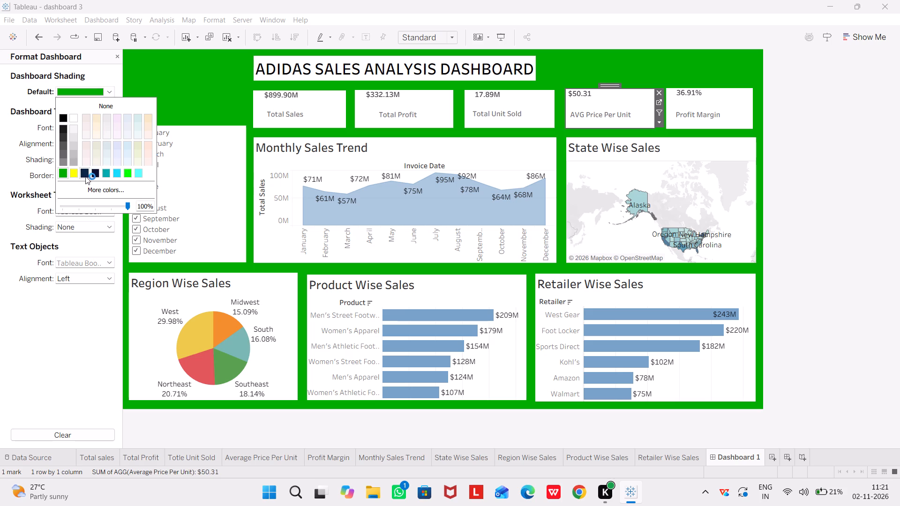
click(83, 175)
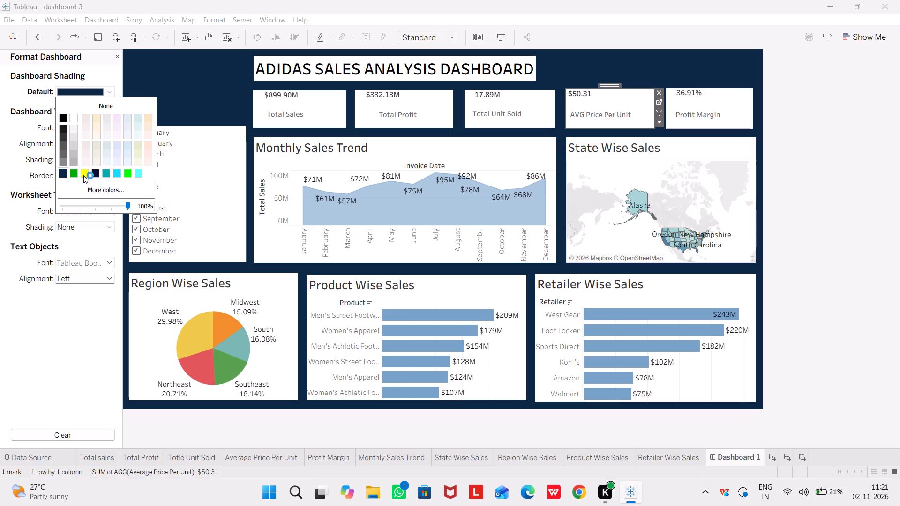
click(184, 63)
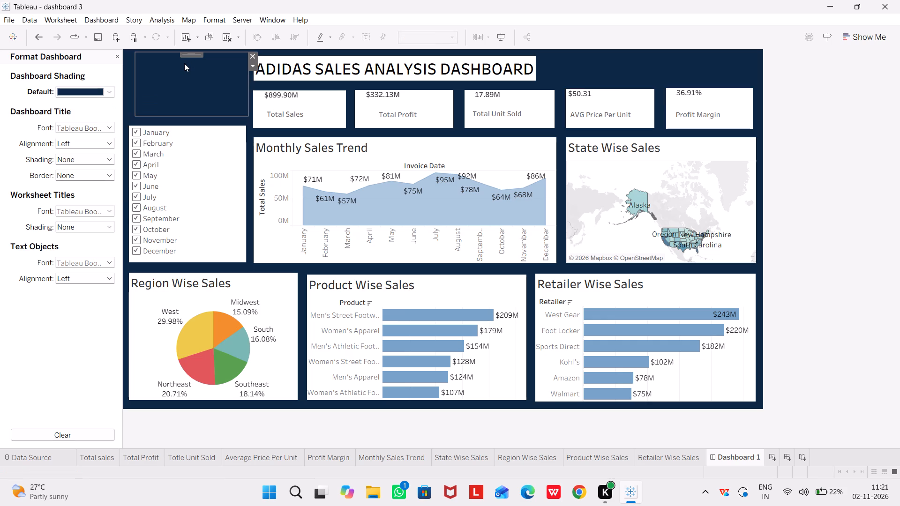
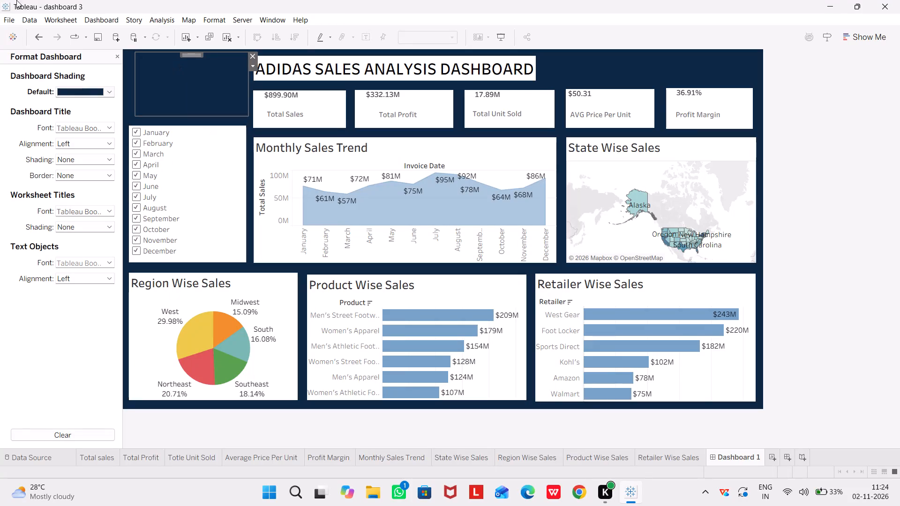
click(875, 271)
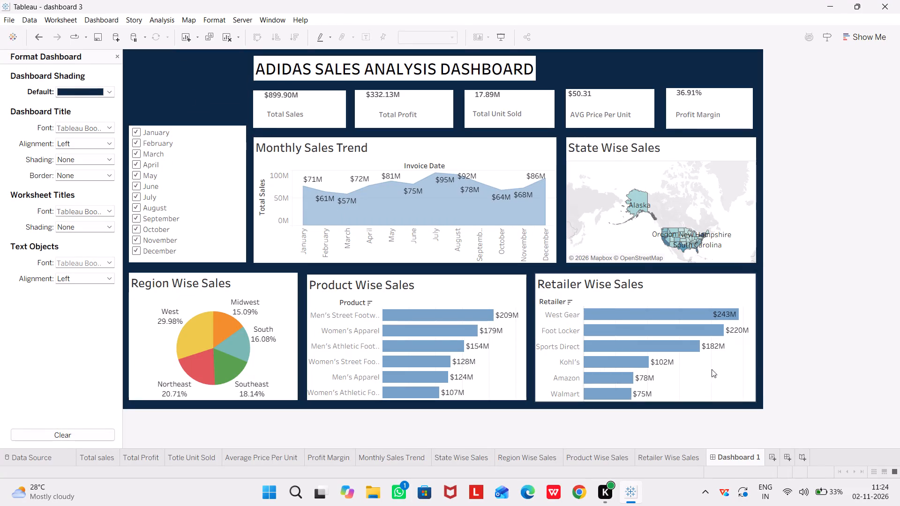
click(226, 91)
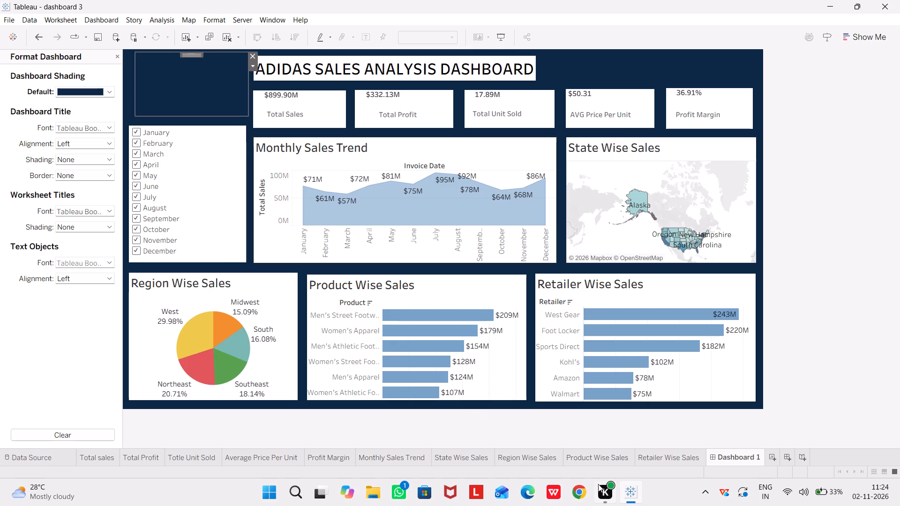